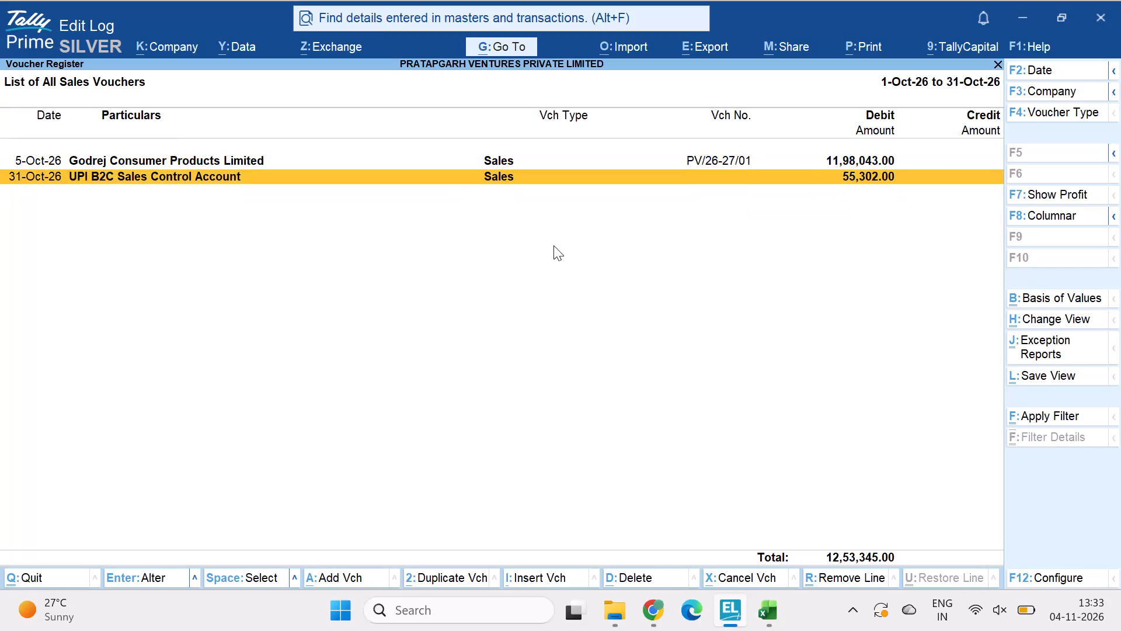
Open the 31-Oct-26 UPI B2C Sales Control Account sales voucher for alteration, at its Goods Sales ledger line.
key(Return)
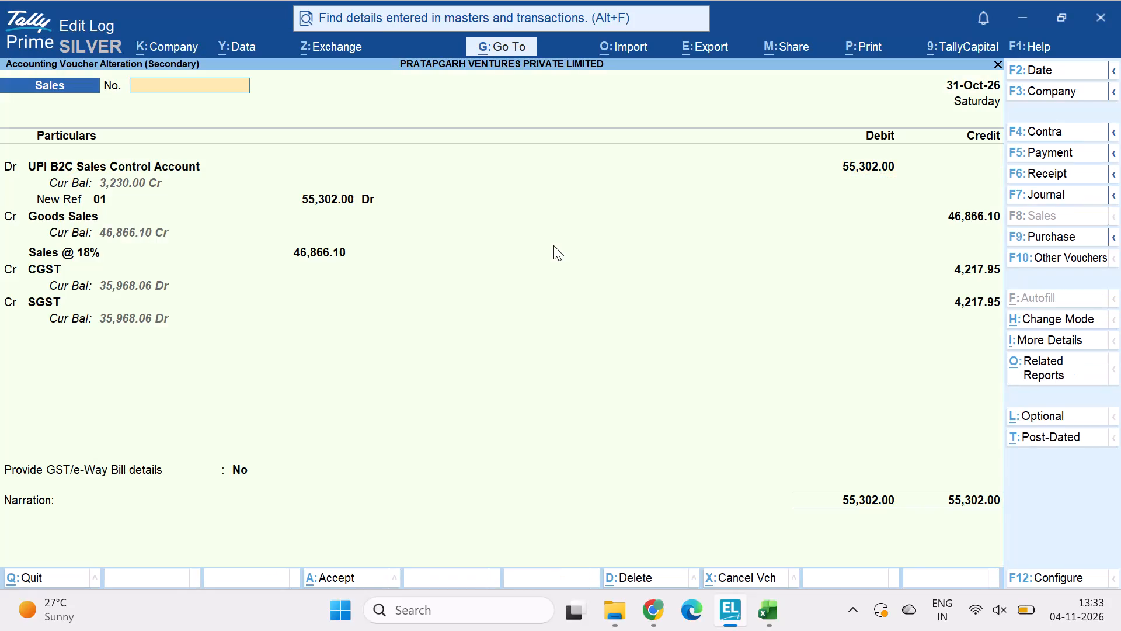
click(72, 218)
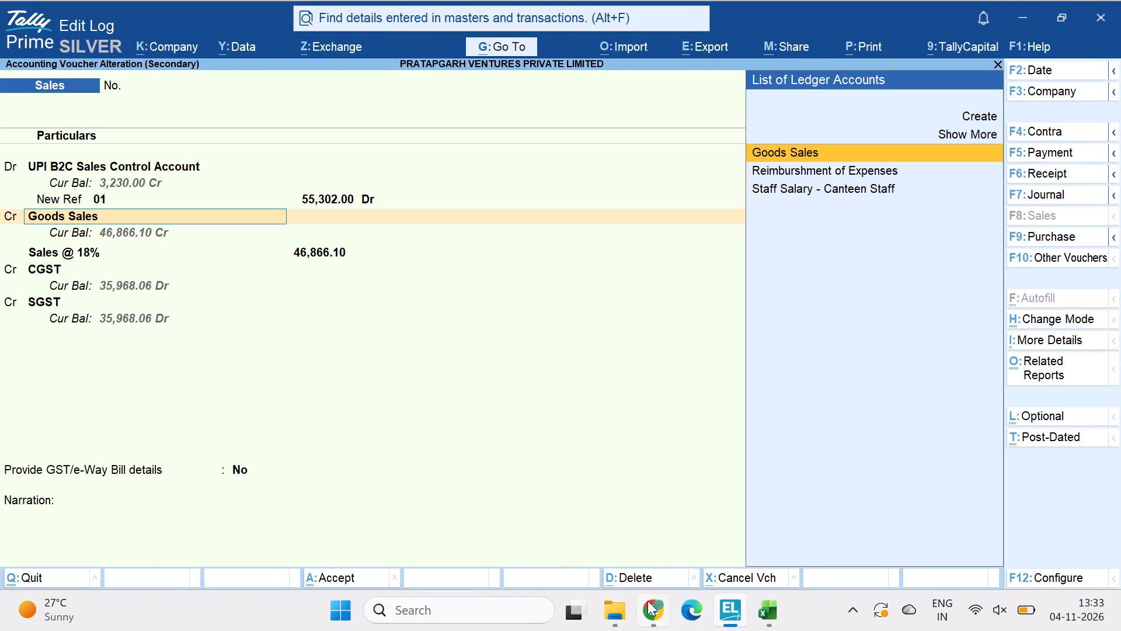
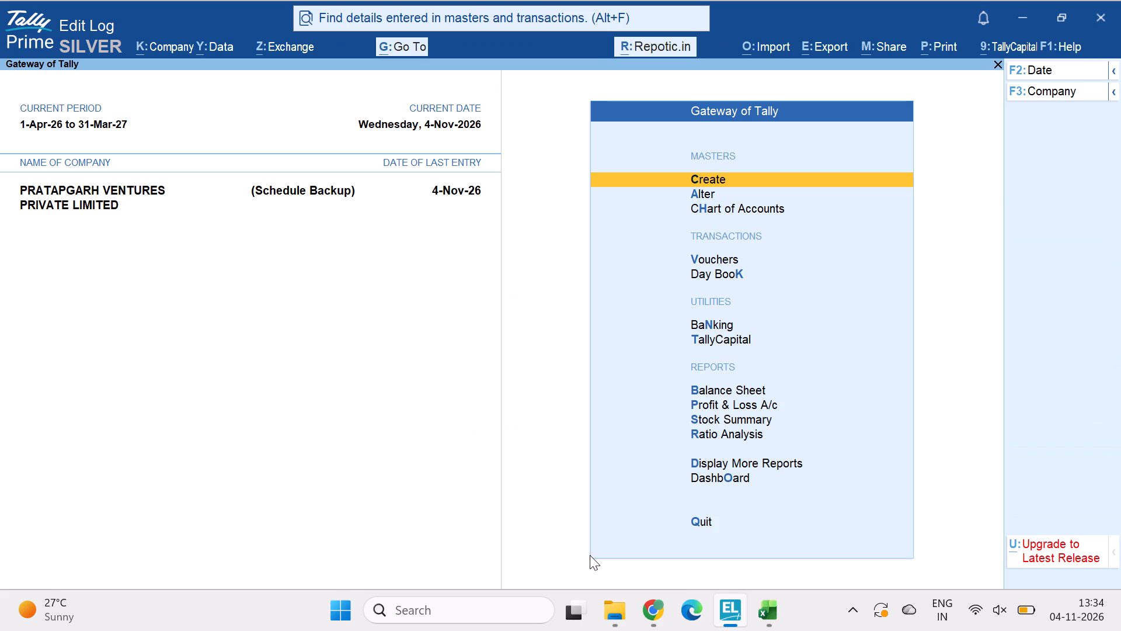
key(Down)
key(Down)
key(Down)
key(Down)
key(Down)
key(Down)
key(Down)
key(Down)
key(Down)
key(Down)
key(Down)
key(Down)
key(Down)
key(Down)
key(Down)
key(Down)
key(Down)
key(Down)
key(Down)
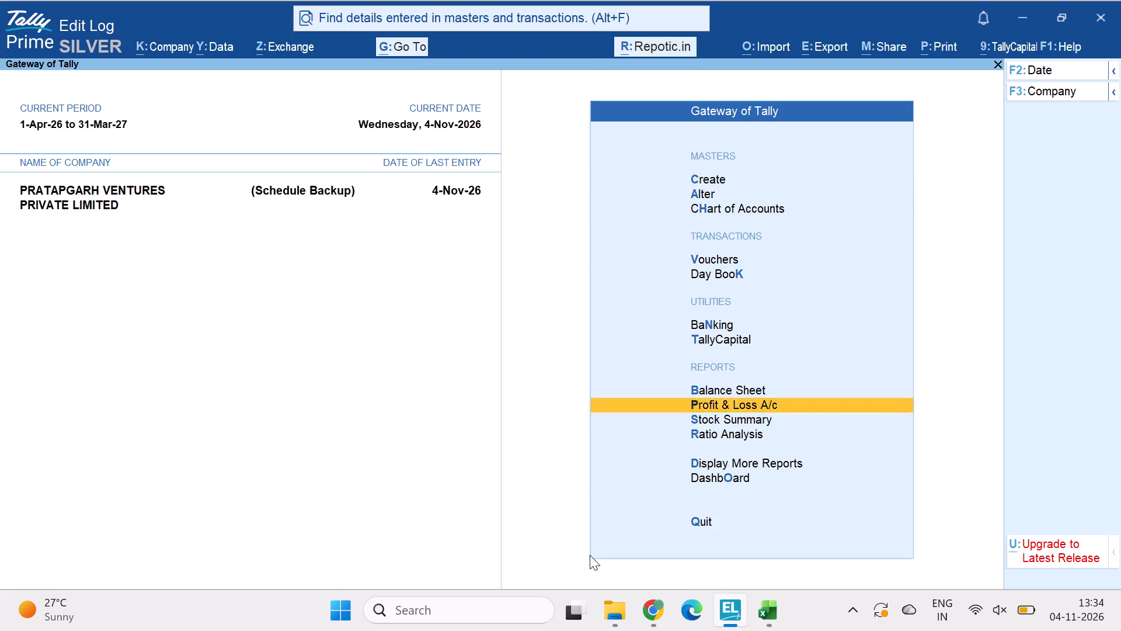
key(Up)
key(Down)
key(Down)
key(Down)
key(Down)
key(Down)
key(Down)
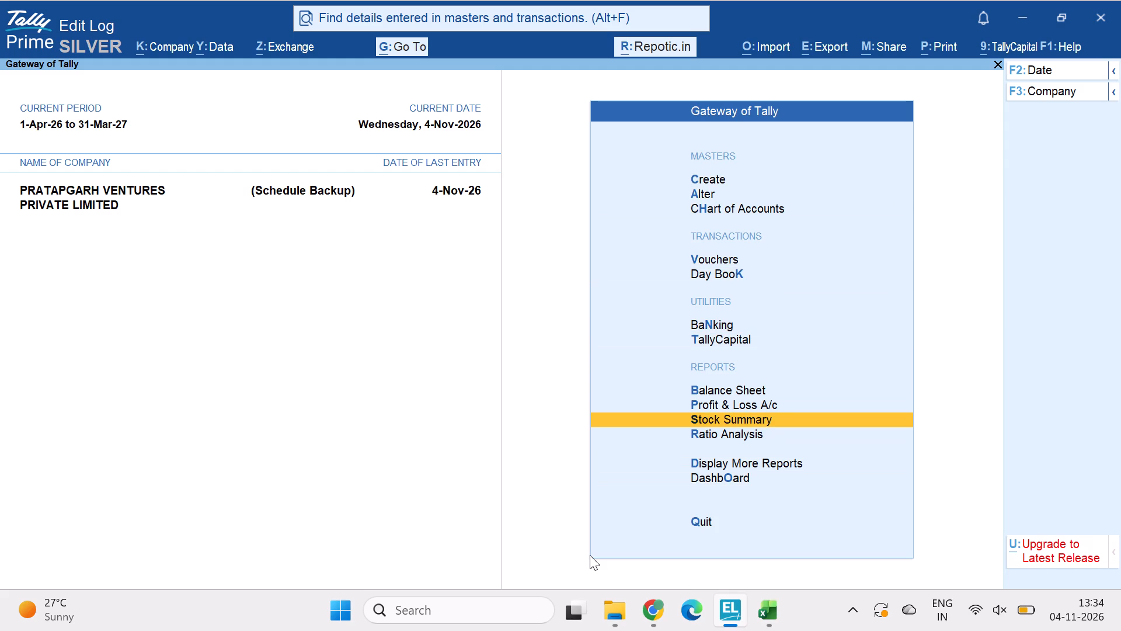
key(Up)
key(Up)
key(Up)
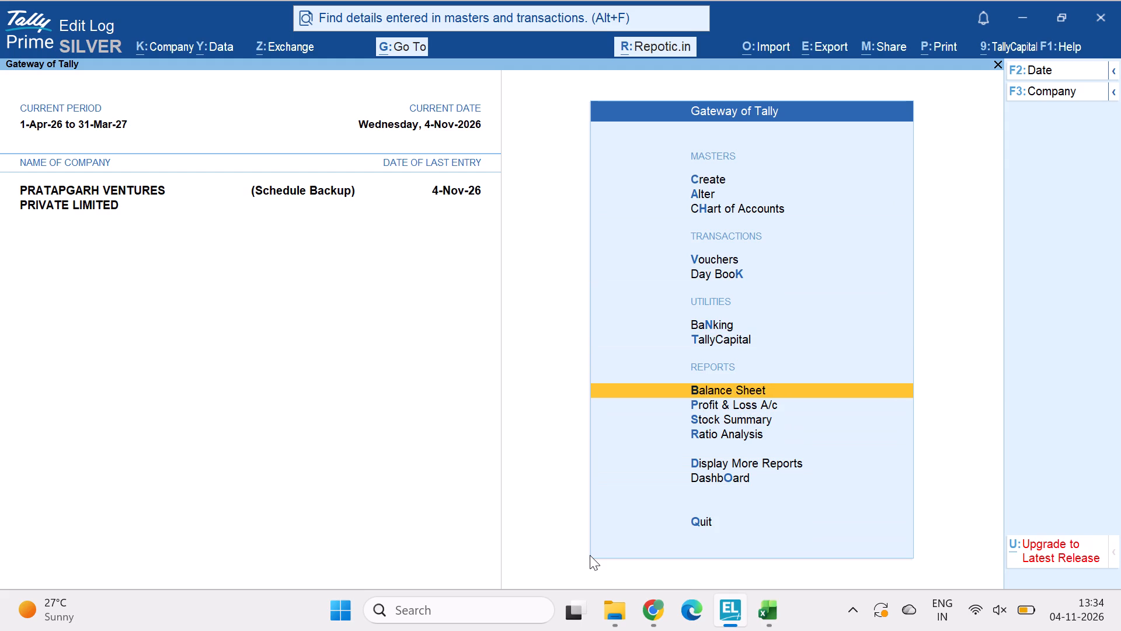
Open the GSTR-1 return from the GST reports, agreeing to update the GST status of the altered voucher.
text(dog)
key(Return)
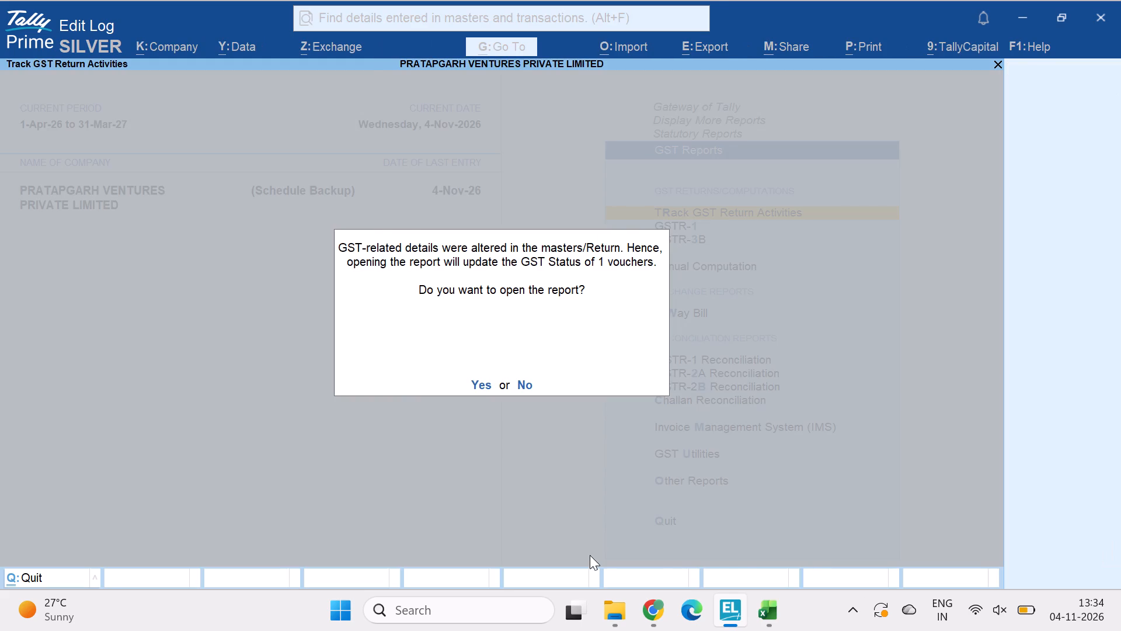
key(Escape)
key(Down)
key(Return)
key(Return)
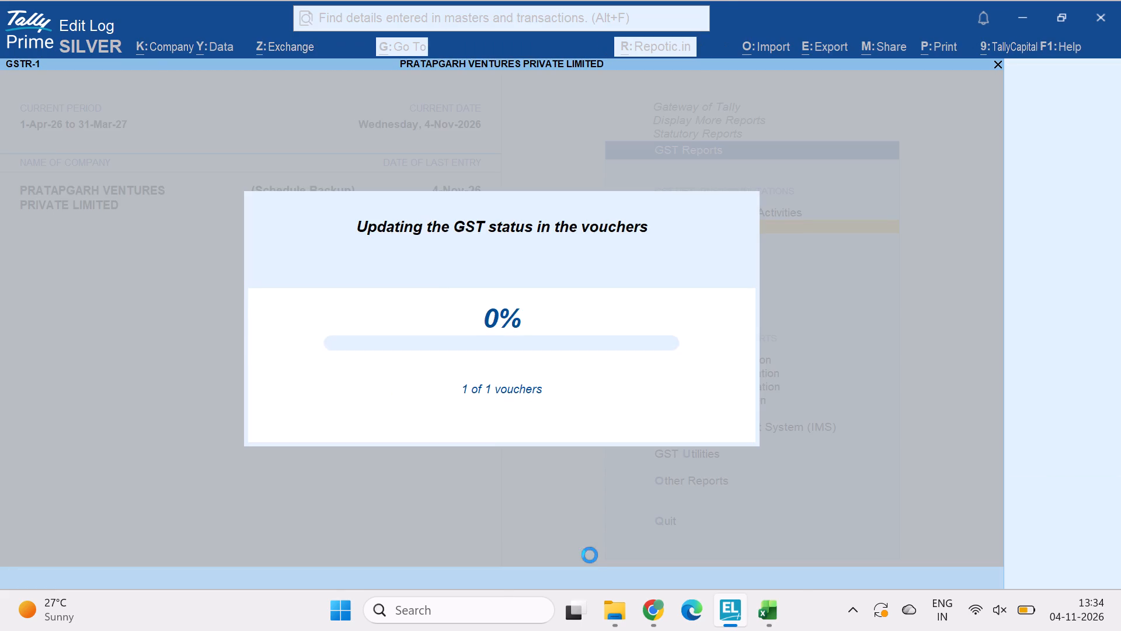
Look through the October GSTR-1 return view, from the voucher counts down to the document summary.
key(Down)
key(Down)
key(Down)
key(Down)
key(Down)
key(Down)
key(Down)
key(Down)
key(Down)
key(Down)
key(Down)
key(Down)
key(Down)
key(Down)
key(Down)
key(Down)
key(Down)
key(Down)
key(Down)
key(Down)
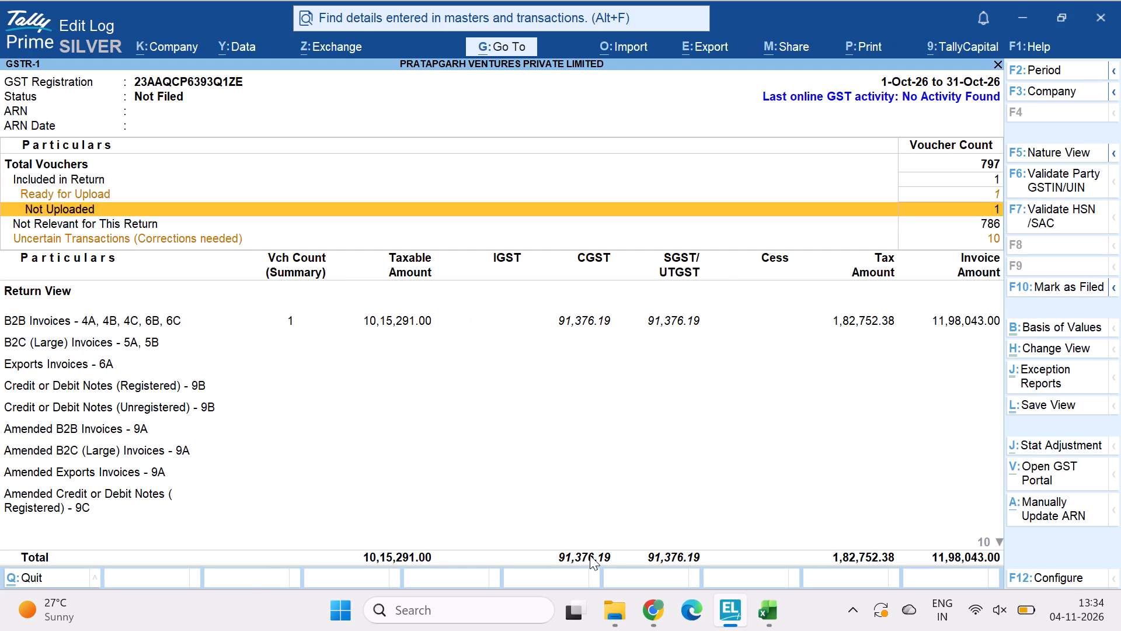
key(Up)
key(Up)
key(Up)
key(Up)
key(Up)
key(Up)
key(Up)
key(Up)
key(Up)
key(Up)
key(Up)
key(Up)
key(Up)
key(Up)
key(Up)
key(Up)
key(Up)
key(Up)
key(Up)
key(Up)
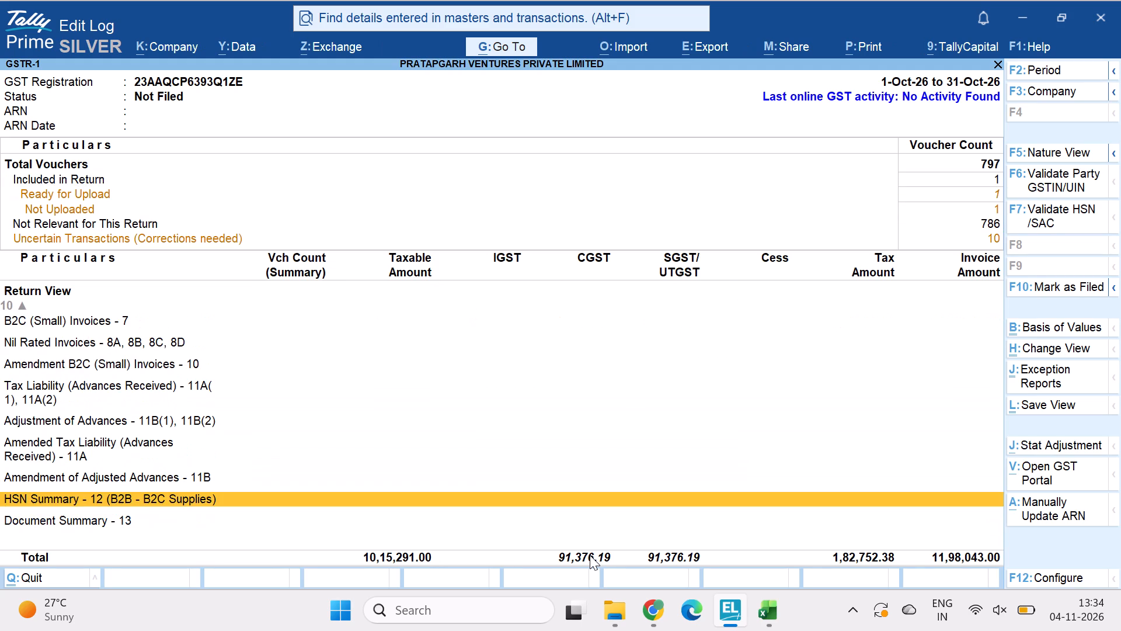
key(Down)
key(Down)
key(Down)
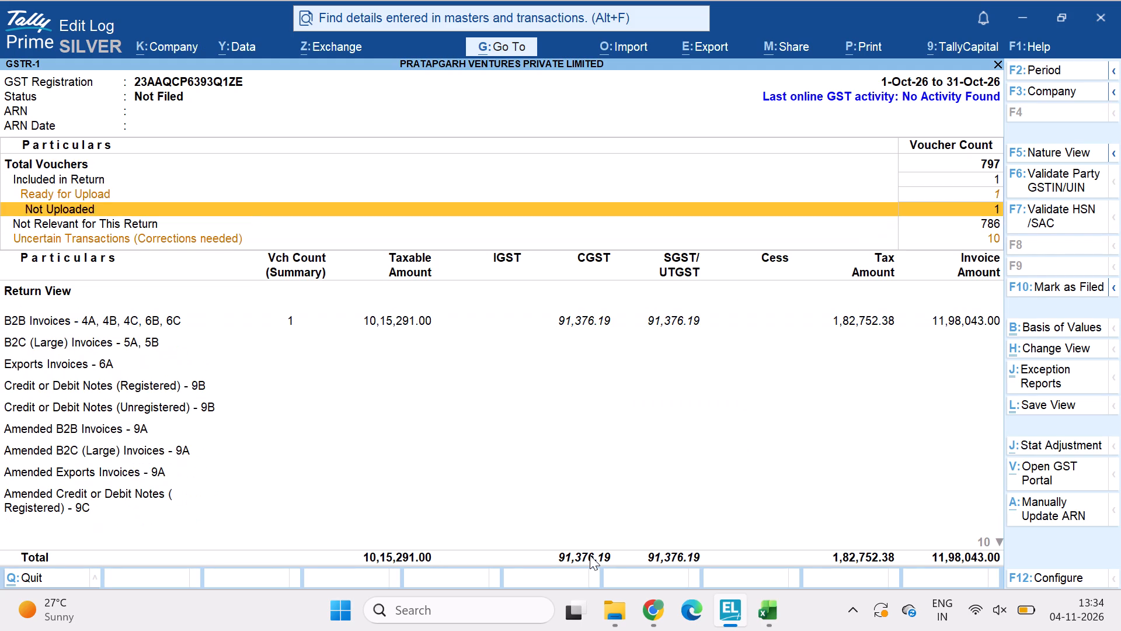
key(Down)
key(Down)
key(Down)
key(Down)
key(Down)
key(Up)
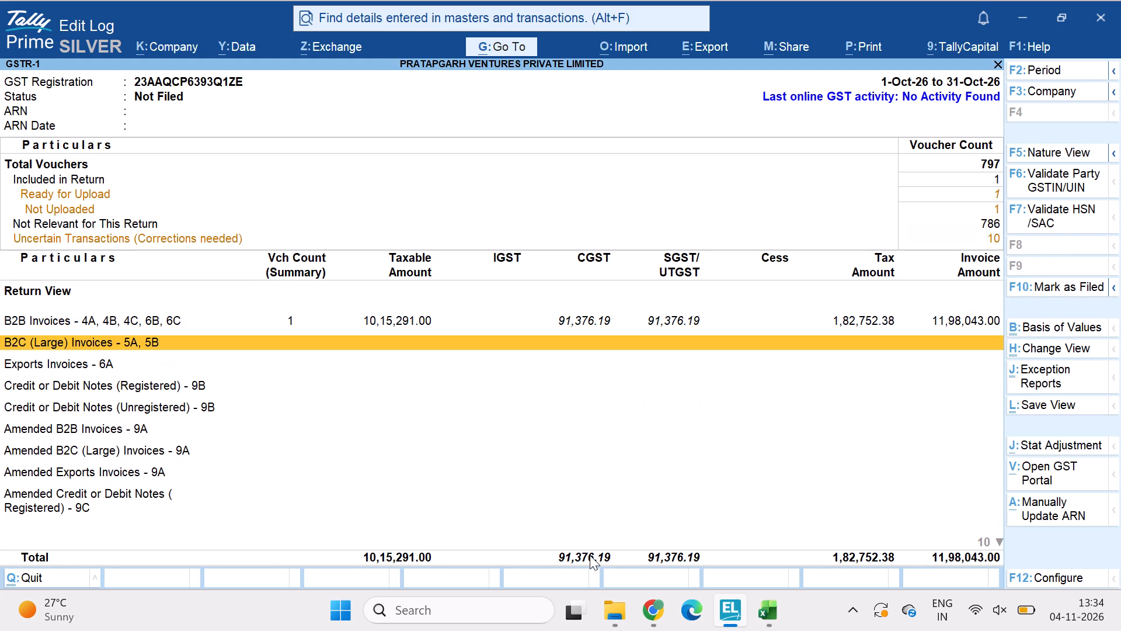
View the party-wise summary of the B2B Invoices section, then return to the GSTR-1 overview.
key(Up)
key(Return)
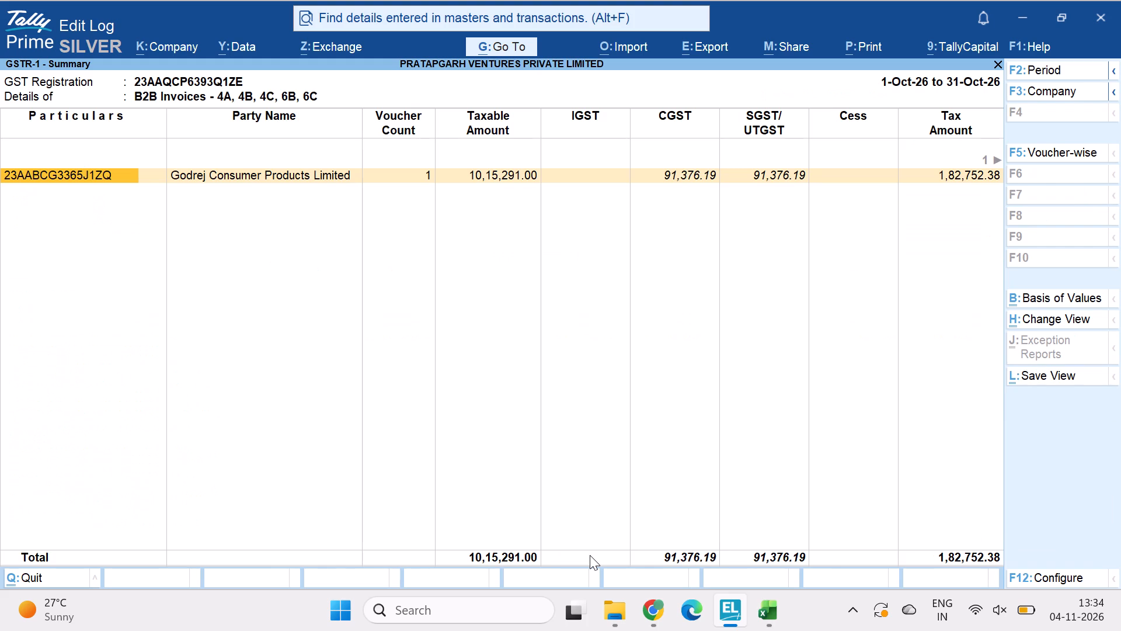
key(Escape)
Open the Uncertain Transactions (Corrections needed) breakdown of the GSTR-1 return.
key(Up)
key(Up)
key(Down)
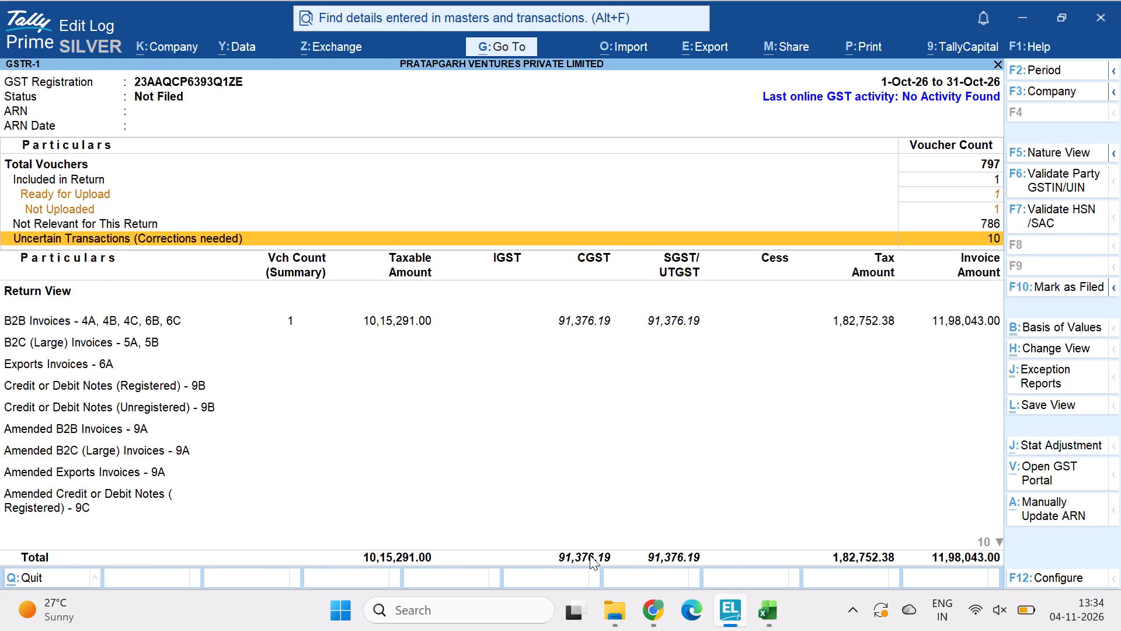
key(Return)
key(Down)
key(Down)
key(Down)
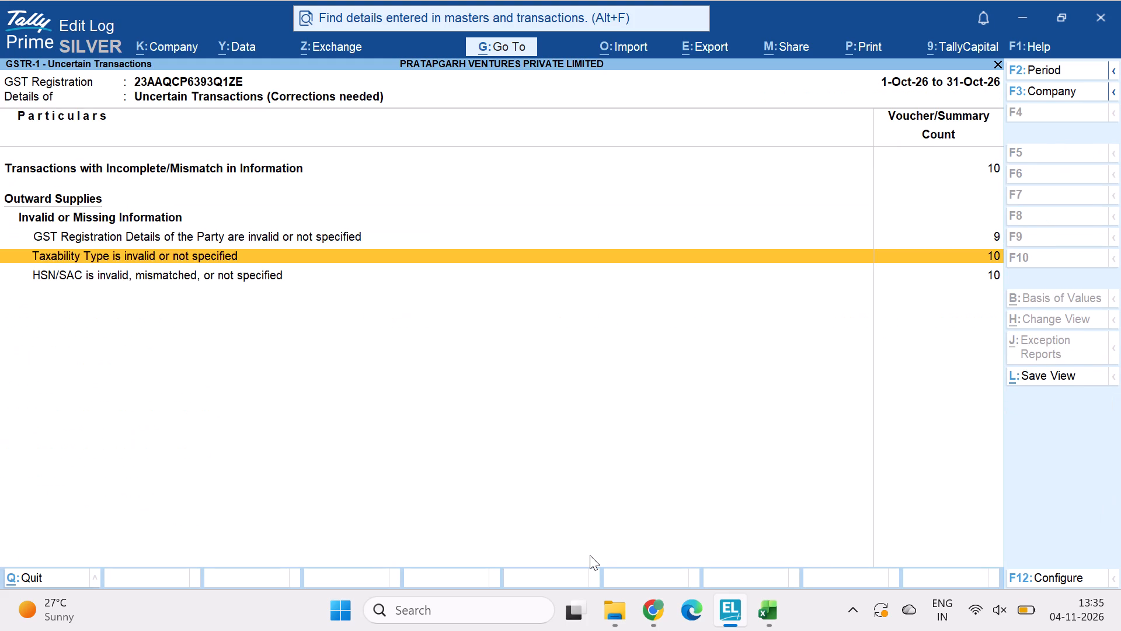
Examine the vouchers whose party GST registration details are invalid or not specified, then return to the exception categories.
key(Up)
key(Return)
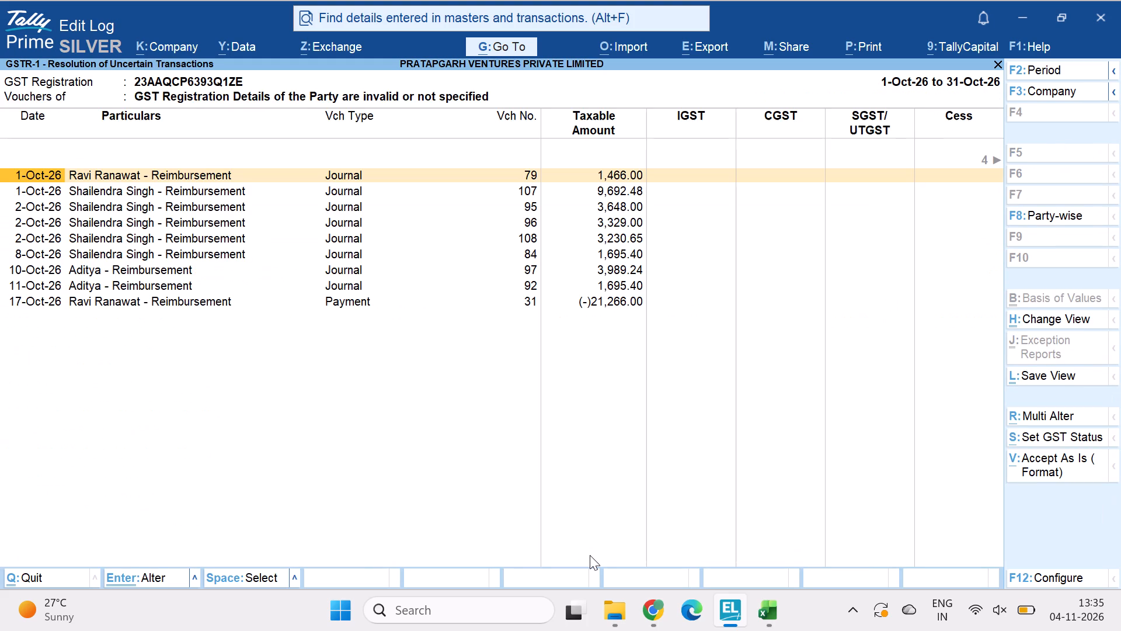
key(Down)
key(Down)
key(Down)
key(Down)
key(Down)
key(Down)
key(Down)
key(Down)
key(Down)
key(Down)
key(Down)
key(Down)
key(Down)
key(Down)
key(Down)
key(Down)
key(Down)
key(Down)
key(Down)
key(Down)
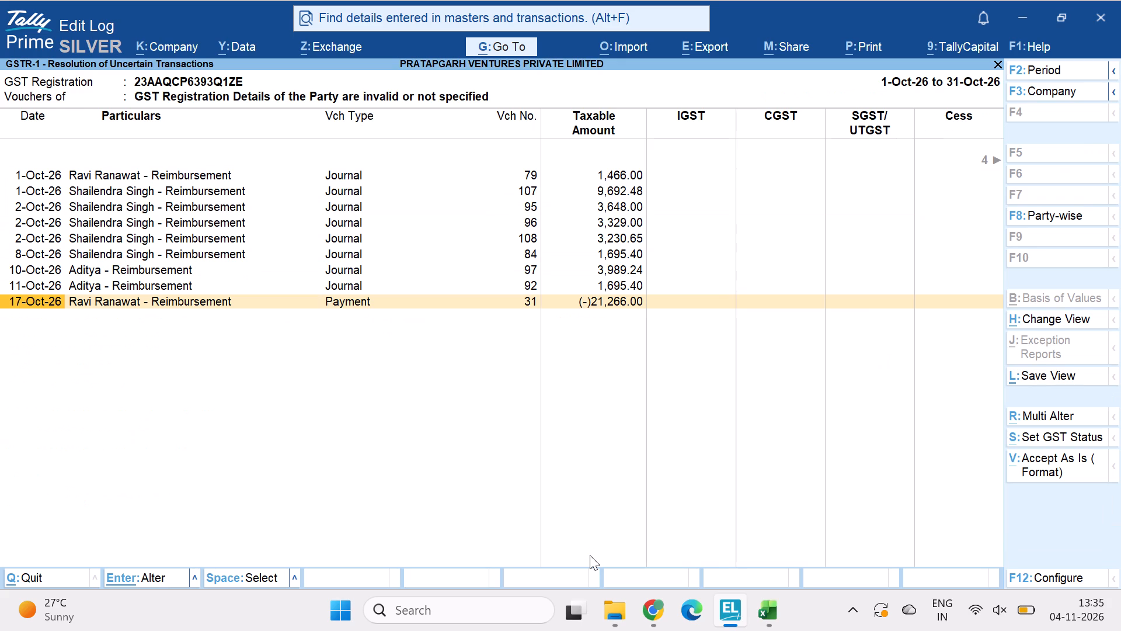
key(Escape)
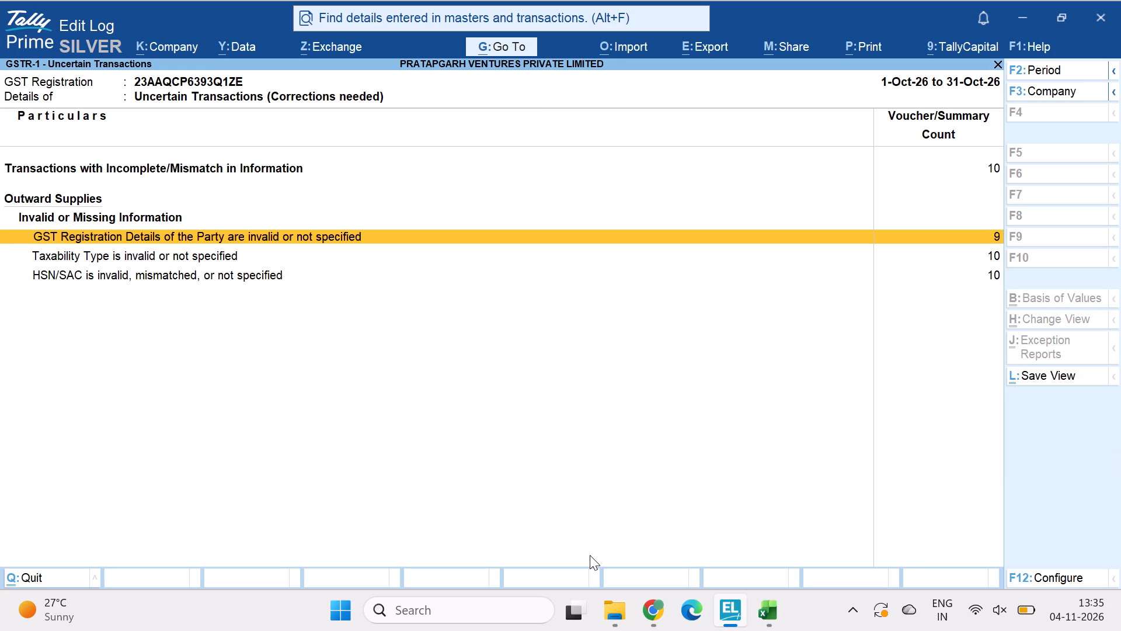
Open the 31-Oct-26 UPI B2C Sales Control Account sales voucher for alteration from the invalid or mismatched HSN/SAC vouchers.
key(Down)
key(Down)
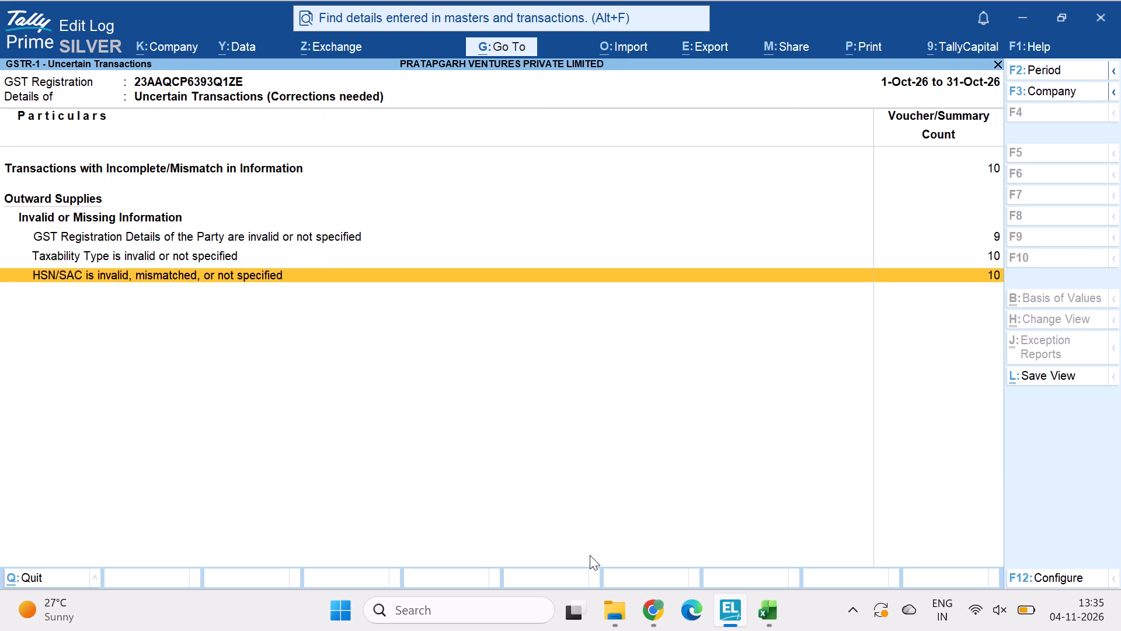
key(Return)
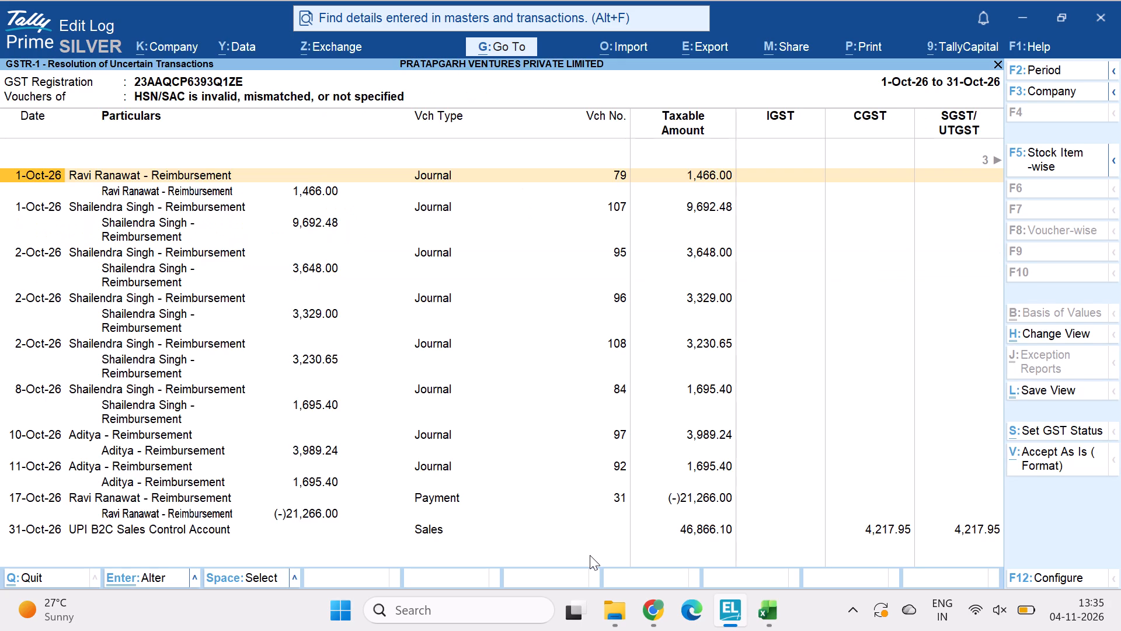
key(Escape)
key(Return)
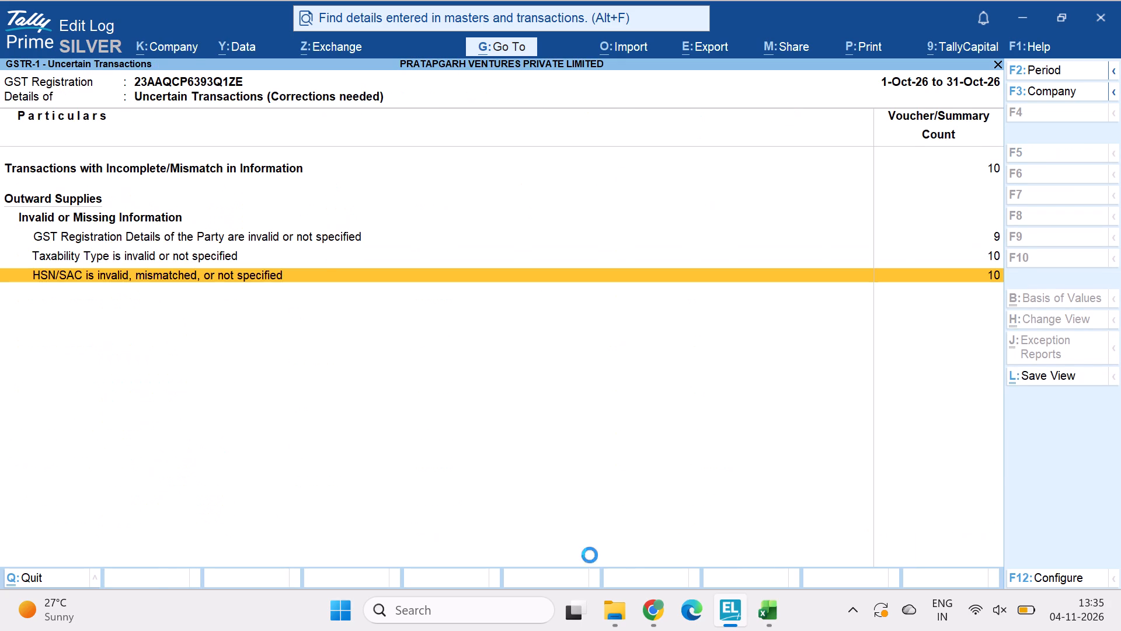
key(Down)
key(Down)
key(Down)
key(Down)
key(Down)
key(Down)
key(Down)
key(Down)
key(Down)
key(Down)
key(Down)
key(Down)
key(Down)
key(Down)
key(Down)
key(Down)
key(Down)
key(Down)
key(Down)
key(Down)
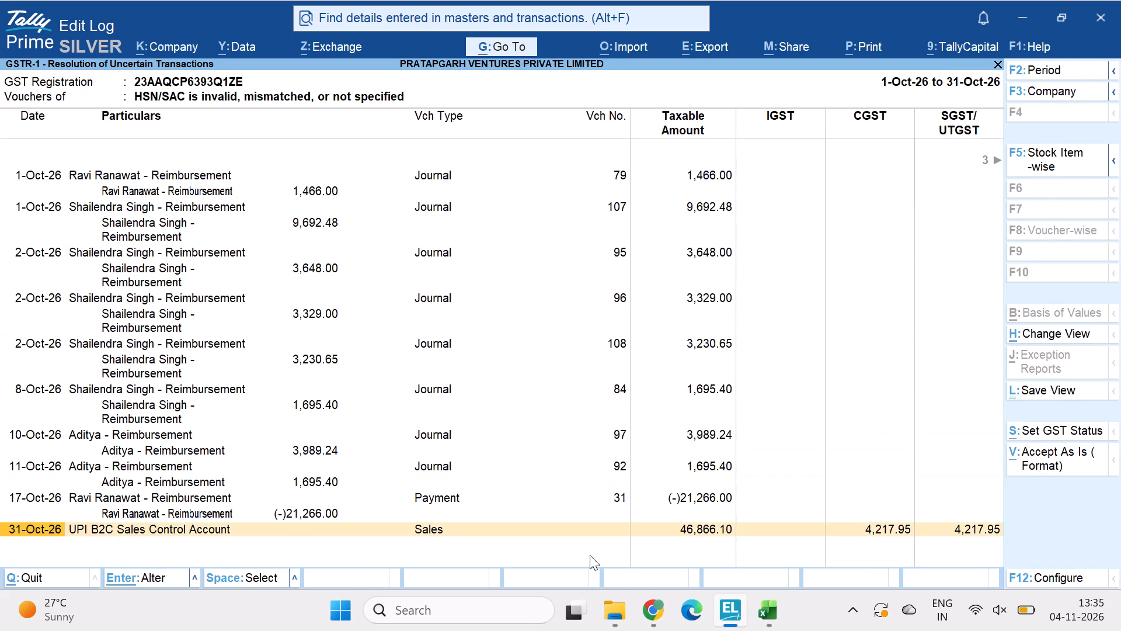
key(Return)
key(Return)
key(Return)
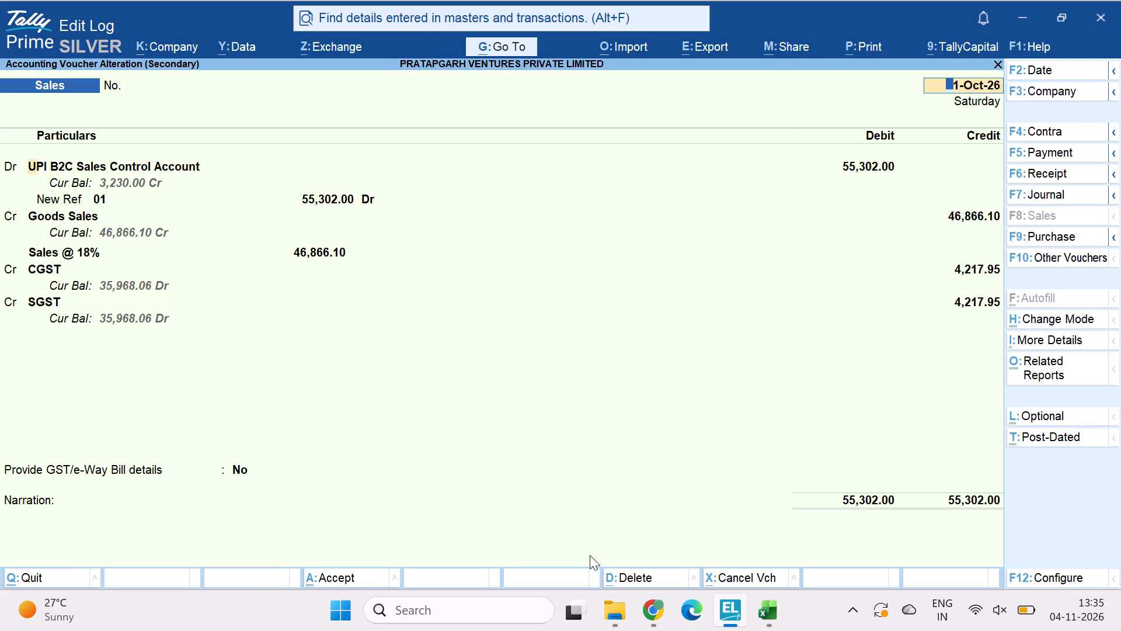
Keep the voucher's date and party ledger, and accept its dispatch and party details to reach the debit amount.
key(Return)
key(Return)
key(Return)
key(Return)
key(Return)
key(Return)
key(Return)
key(Return)
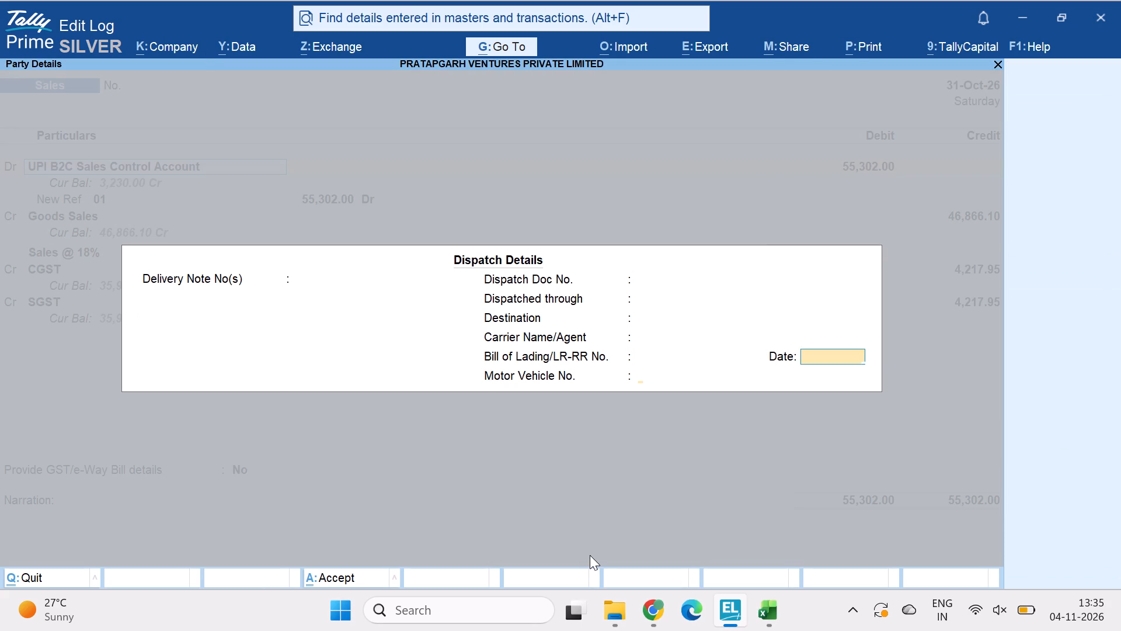
key(Return)
key(Return)
key(ctrl+a)
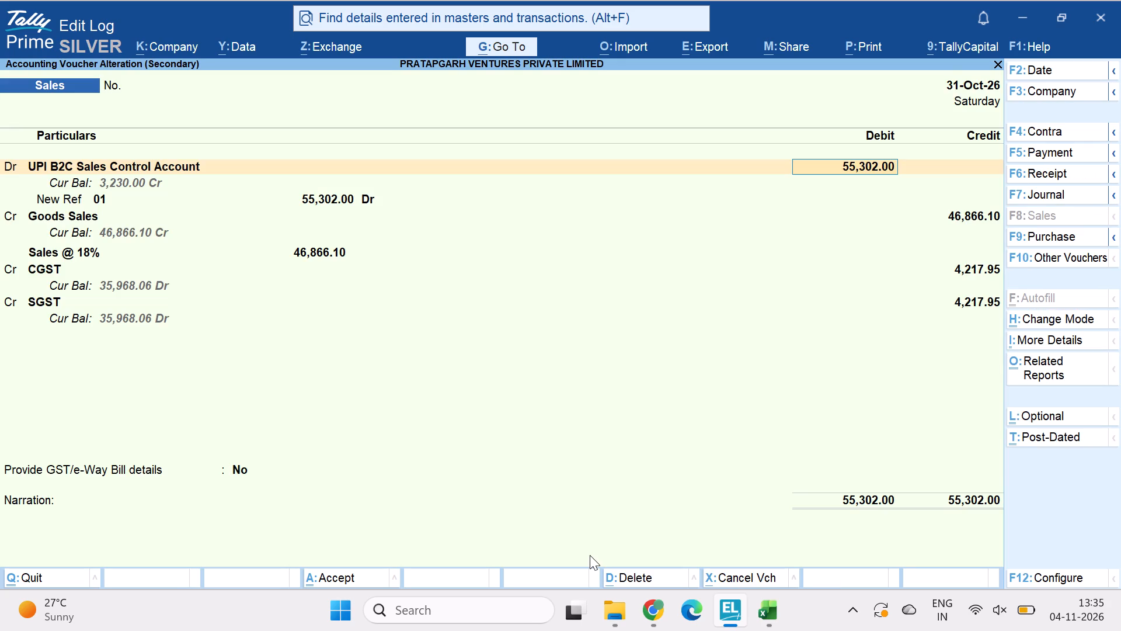
Keep the UPI B2C Sales Control Account debit of 55,302.00 and its New Ref 01 bill allocation, continuing to the Goods Sales entry.
key(Return)
key(Return)
key(Return)
key(Return)
key(Return)
key(Return)
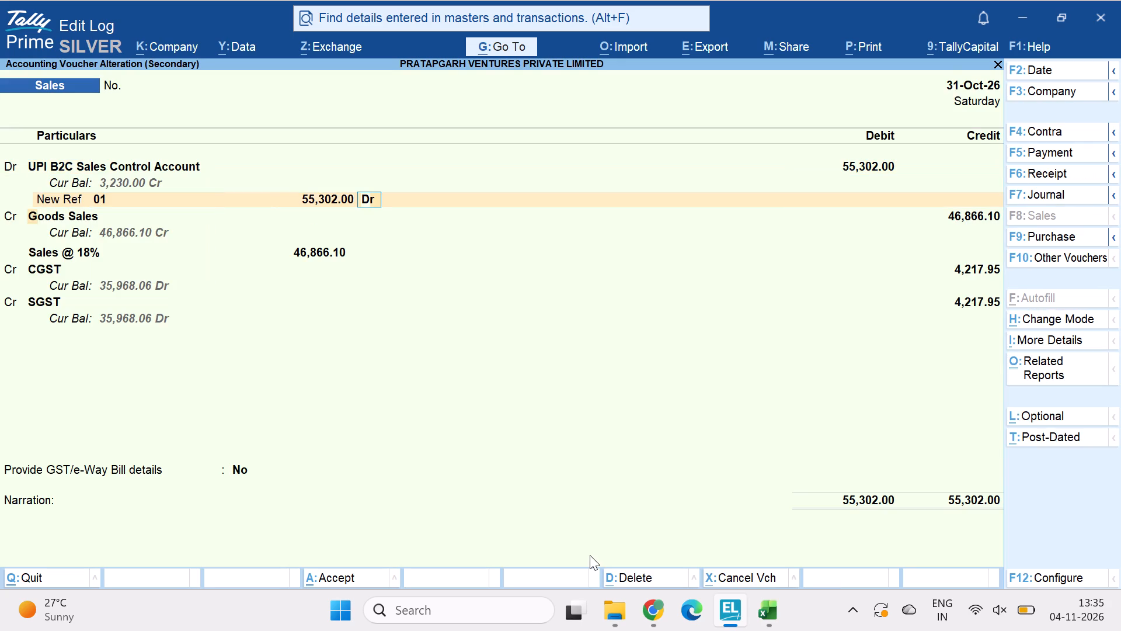
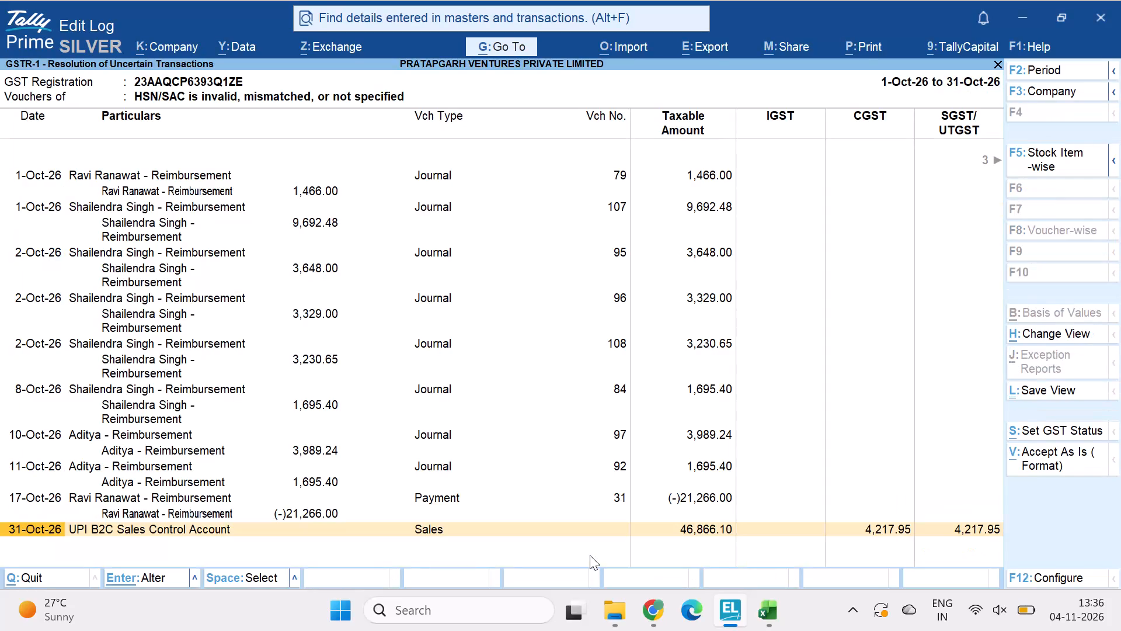
Leave the invalid or mismatched HSN/SAC vouchers and the exception categories, returning to the October GSTR-1 summary.
key(Escape)
key(Escape)
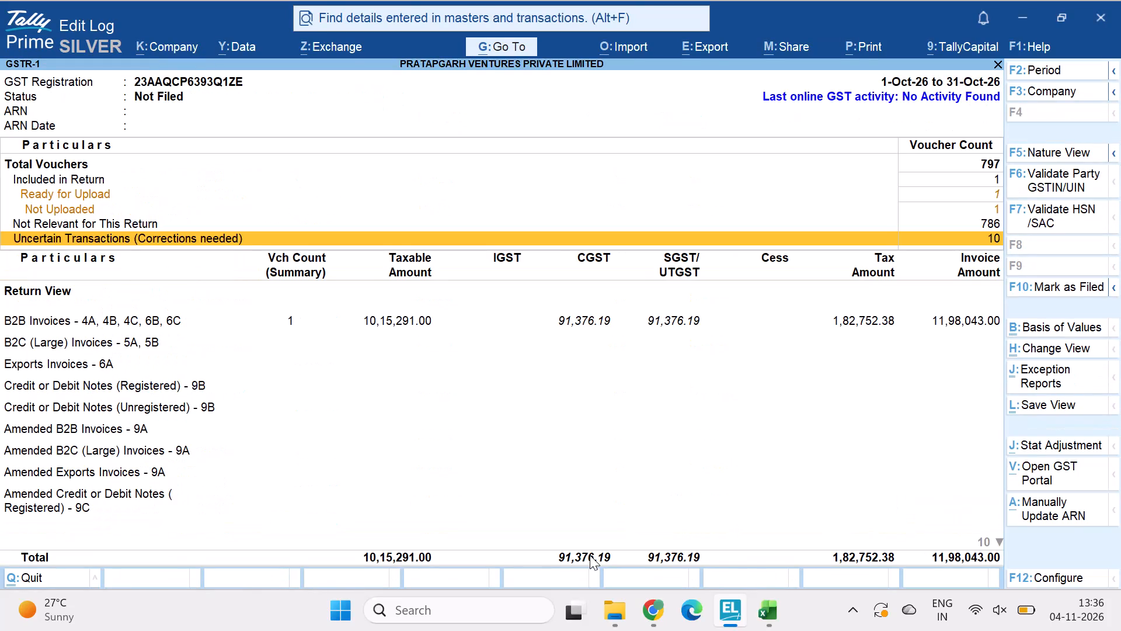
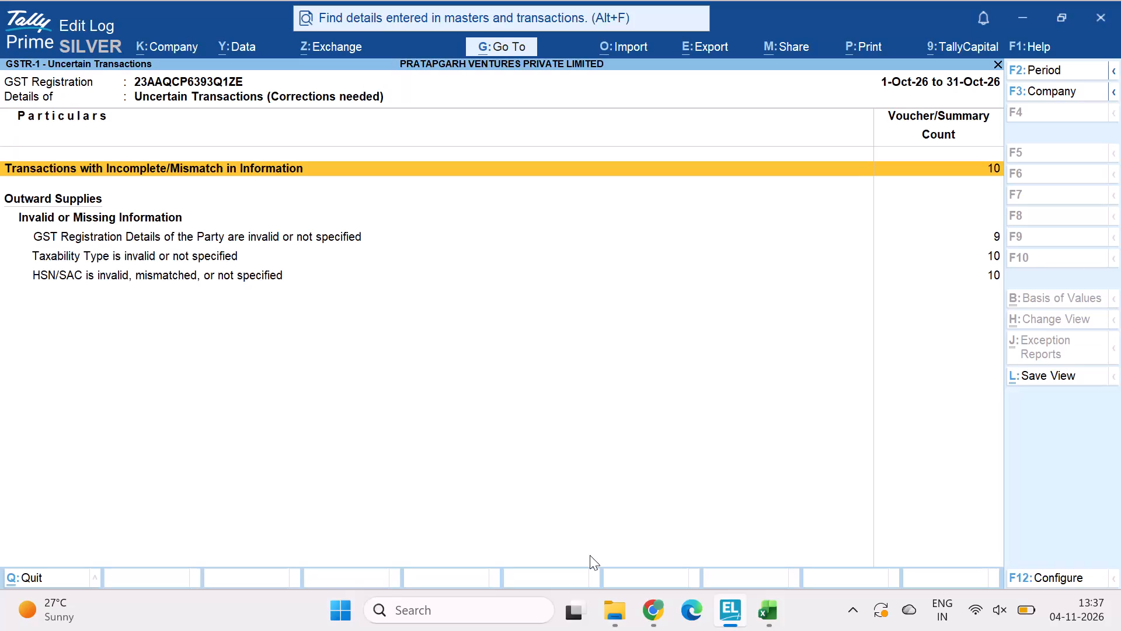
Open the October GSTR-1 uncertain transactions whose HSN/SAC is invalid, mismatched, or not specified.
key(Right)
key(Down)
key(Down)
key(Down)
key(Down)
key(Down)
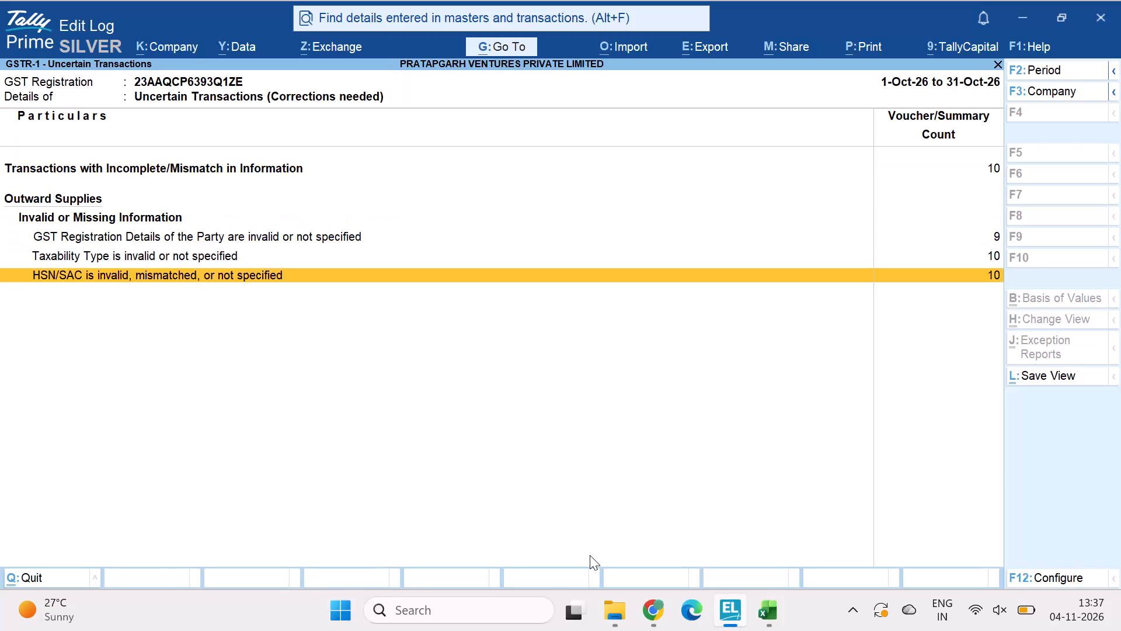
key(Return)
Open the 31-Oct-26 UPI B2C Sales Control Account sales voucher from the HSN/SAC exceptions in alteration view.
key(Down)
key(Down)
key(Down)
key(Down)
key(Down)
key(Down)
key(Down)
key(Down)
key(Down)
key(Down)
key(Down)
key(Down)
key(Down)
key(Down)
key(Down)
key(Down)
key(Down)
key(Down)
key(Down)
key(Down)
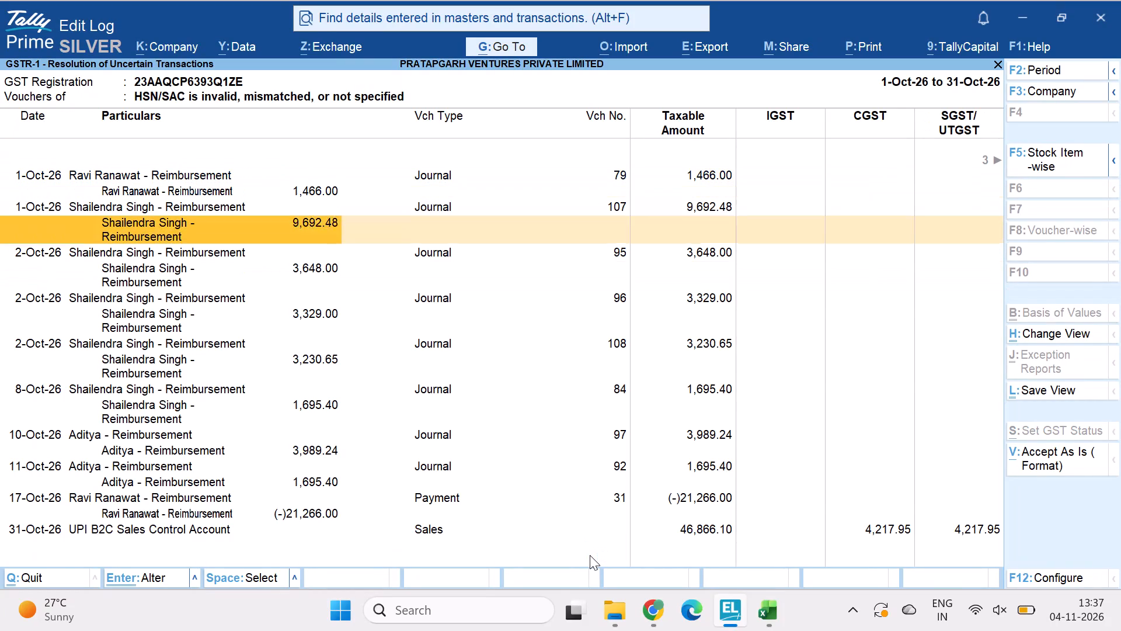
key(Return)
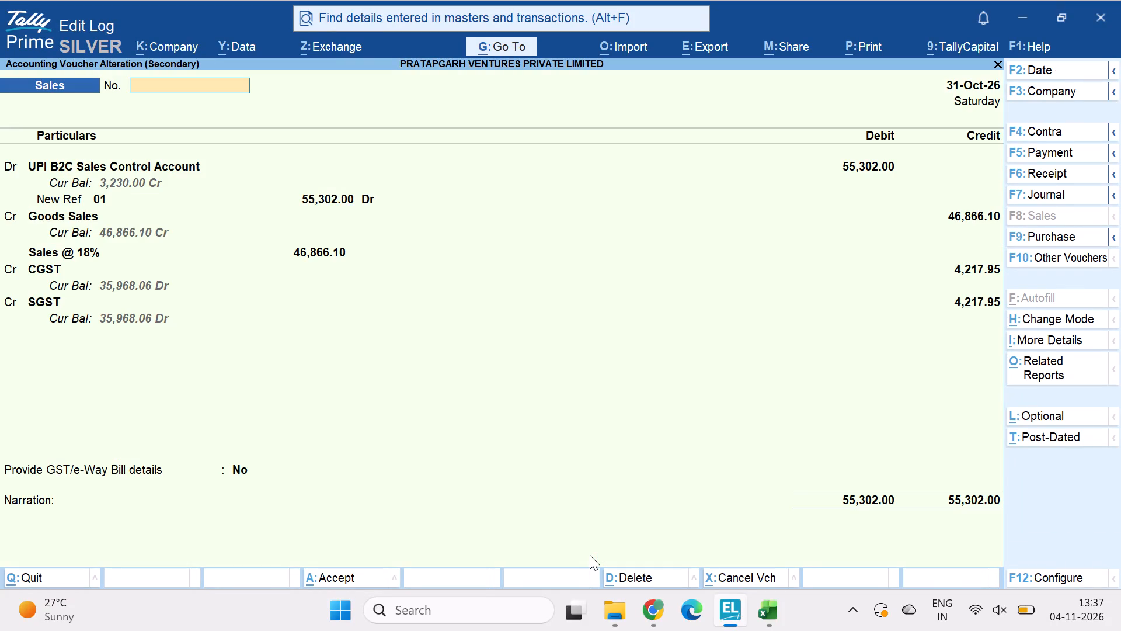
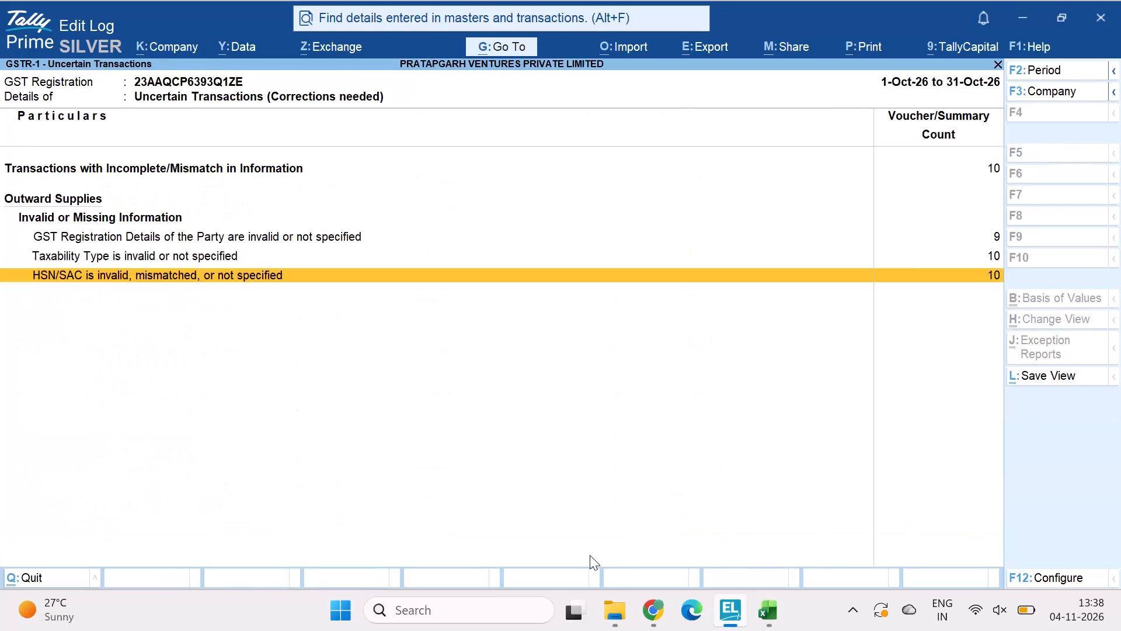
Leave the GSTR-1 report and search for "pri" in the ledger selection of the account books.
key(Escape)
key(Escape)
key(Escape)
key(Escape)
key(Escape)
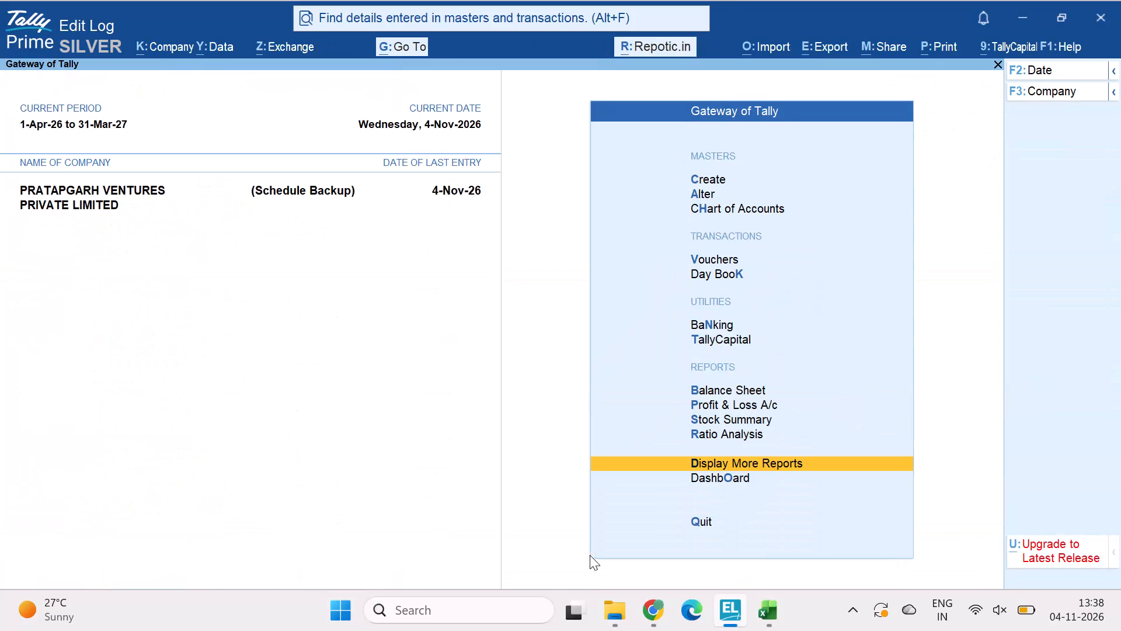
key(Escape)
key(Escape)
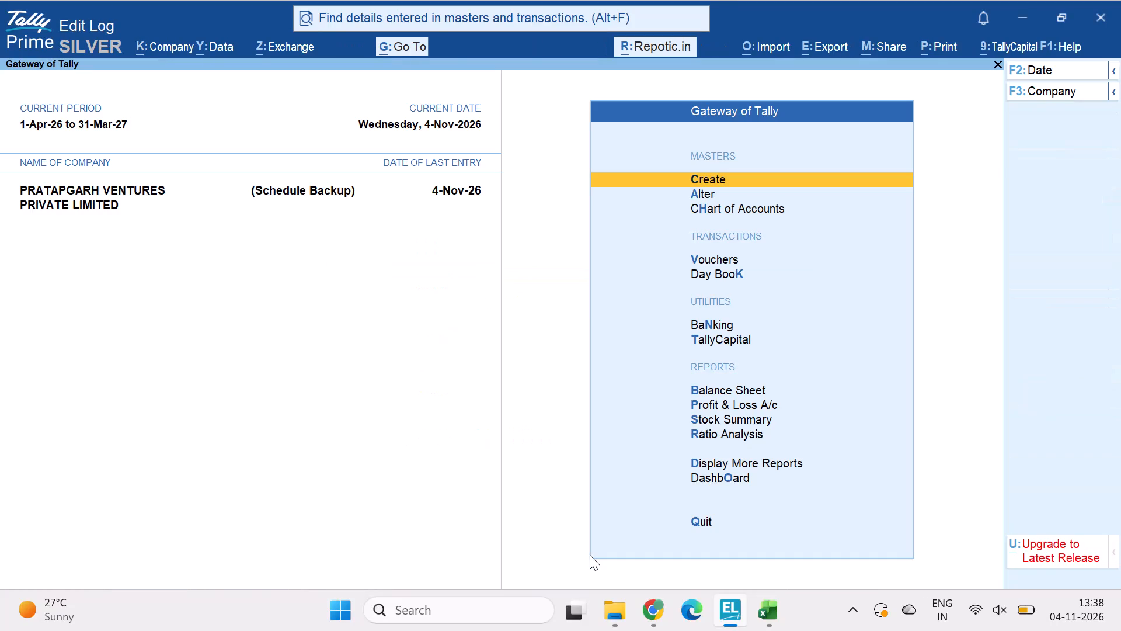
text(dal)
text(pri)
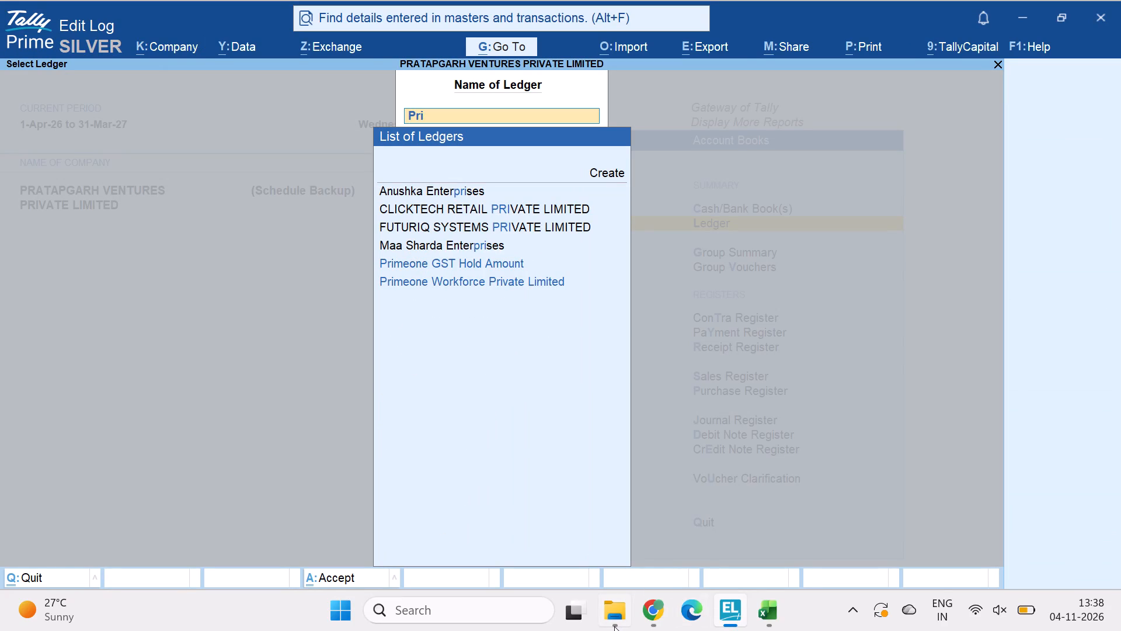
Switch to File Explorer and open the Staf 2 folder under Staff - Personal.
click(614, 626)
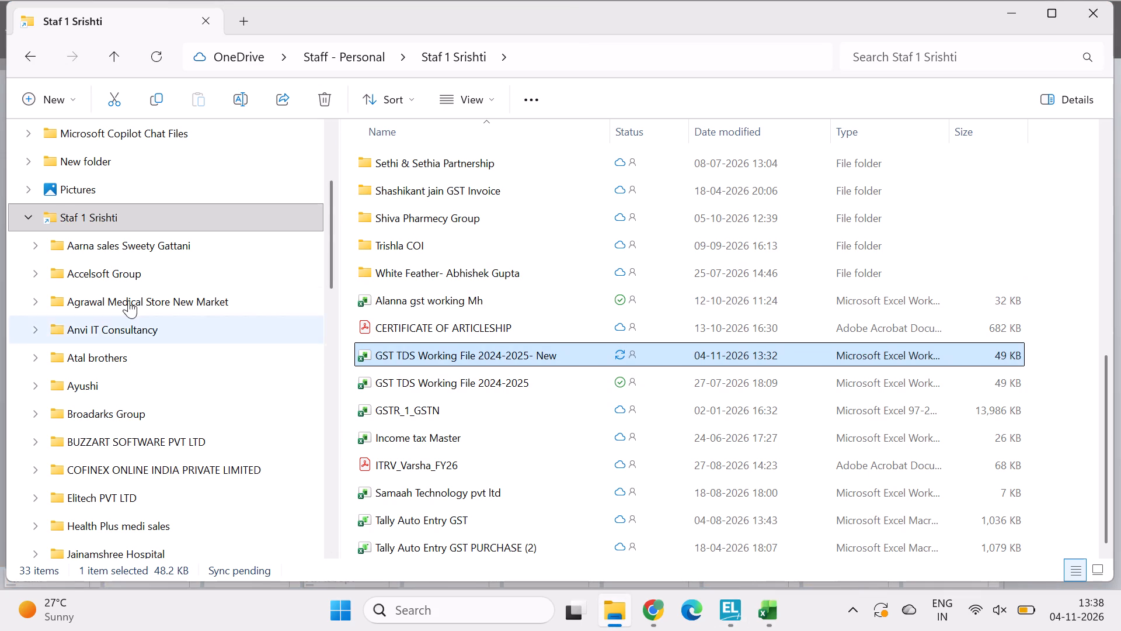
scroll(196, 415, down, 4)
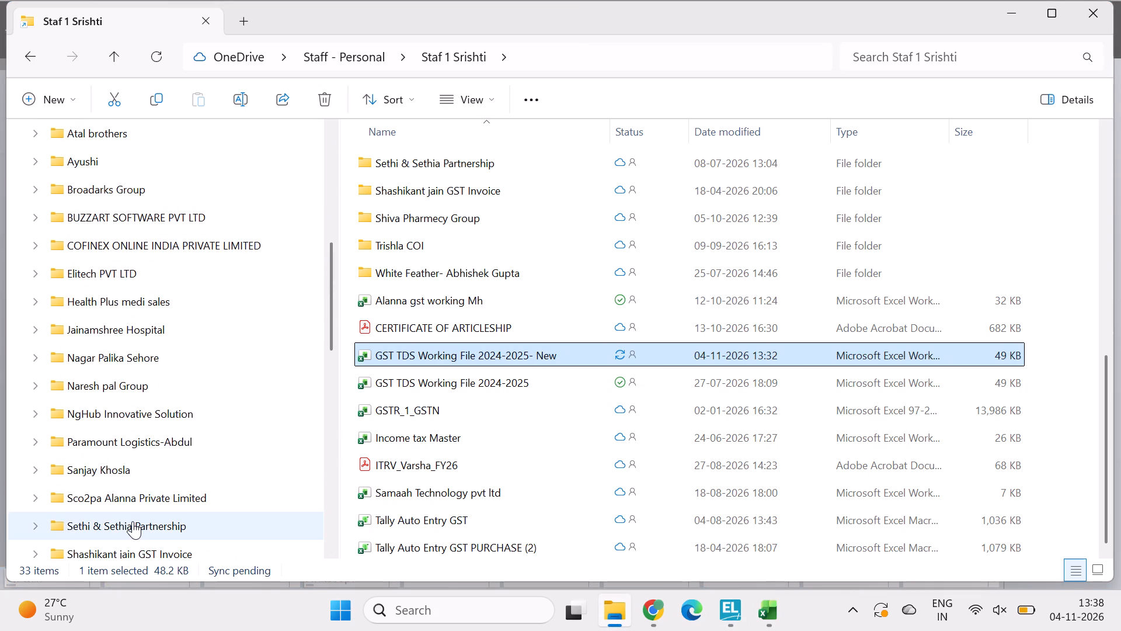
scroll(133, 521, down, 6)
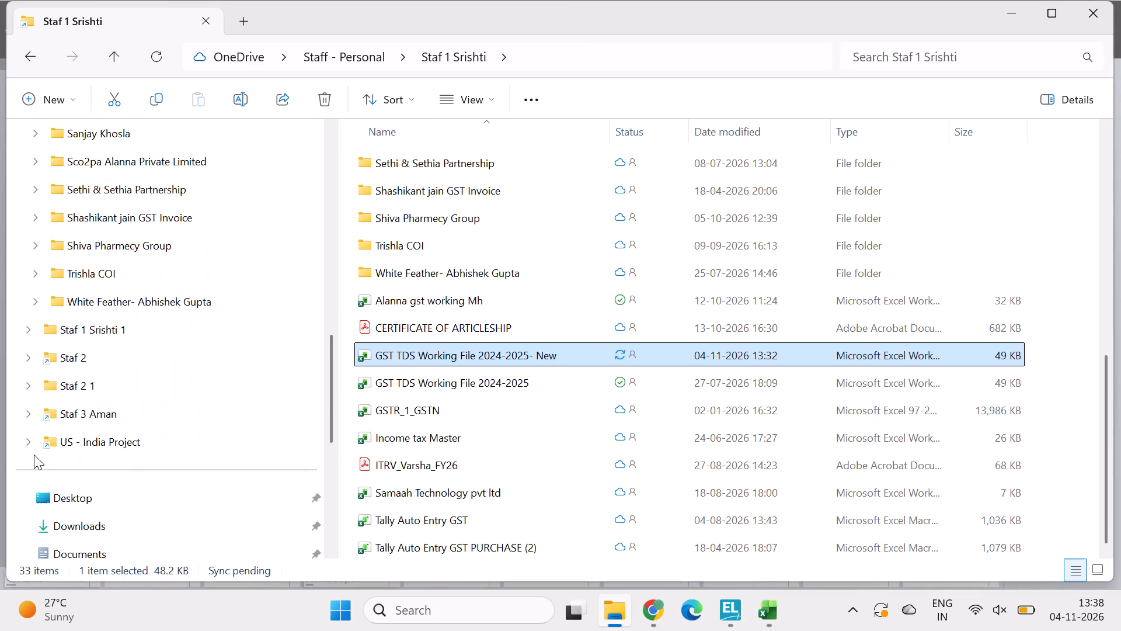
click(86, 353)
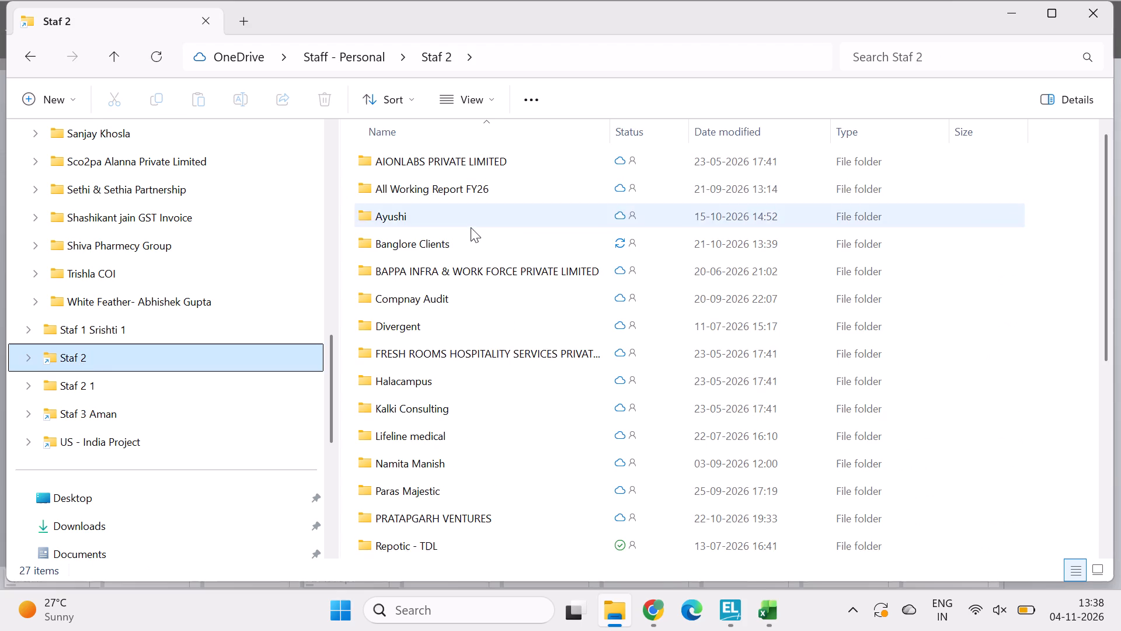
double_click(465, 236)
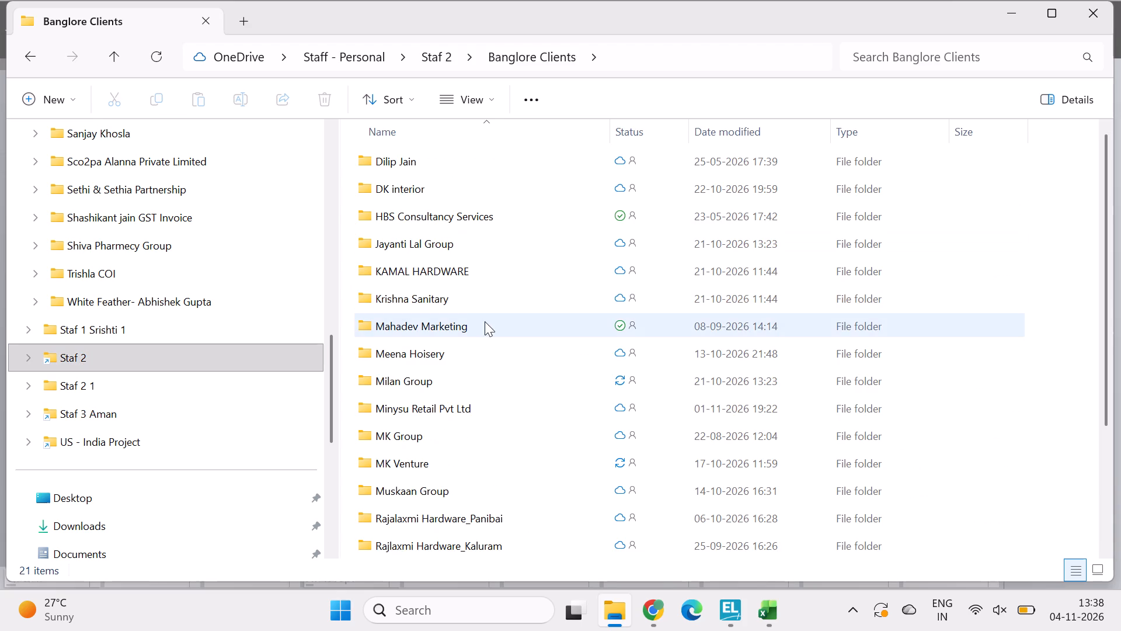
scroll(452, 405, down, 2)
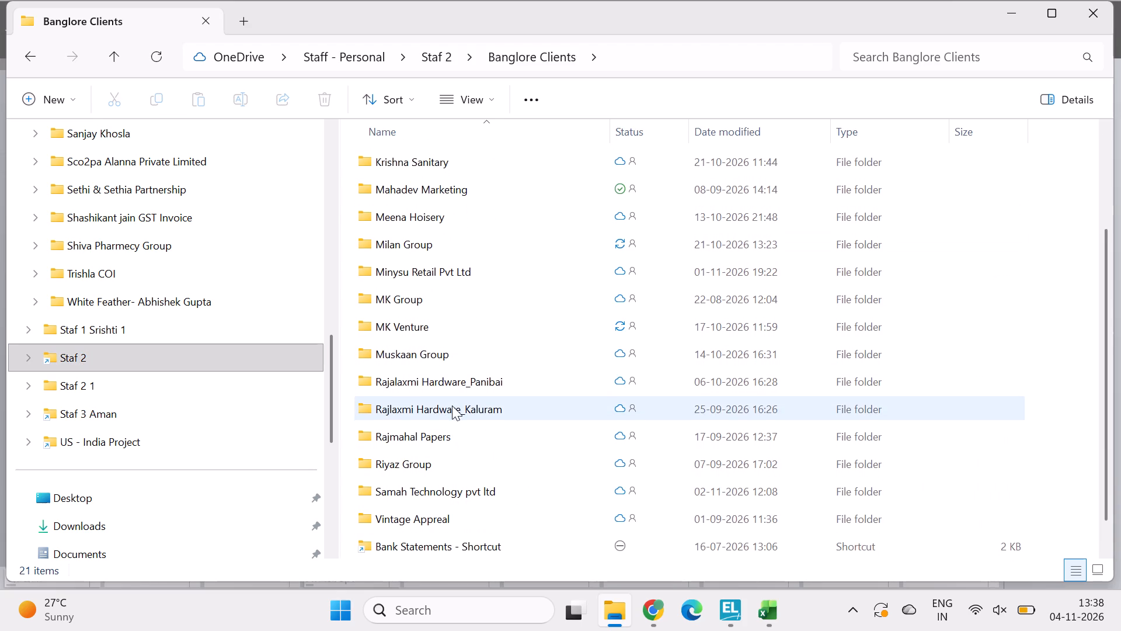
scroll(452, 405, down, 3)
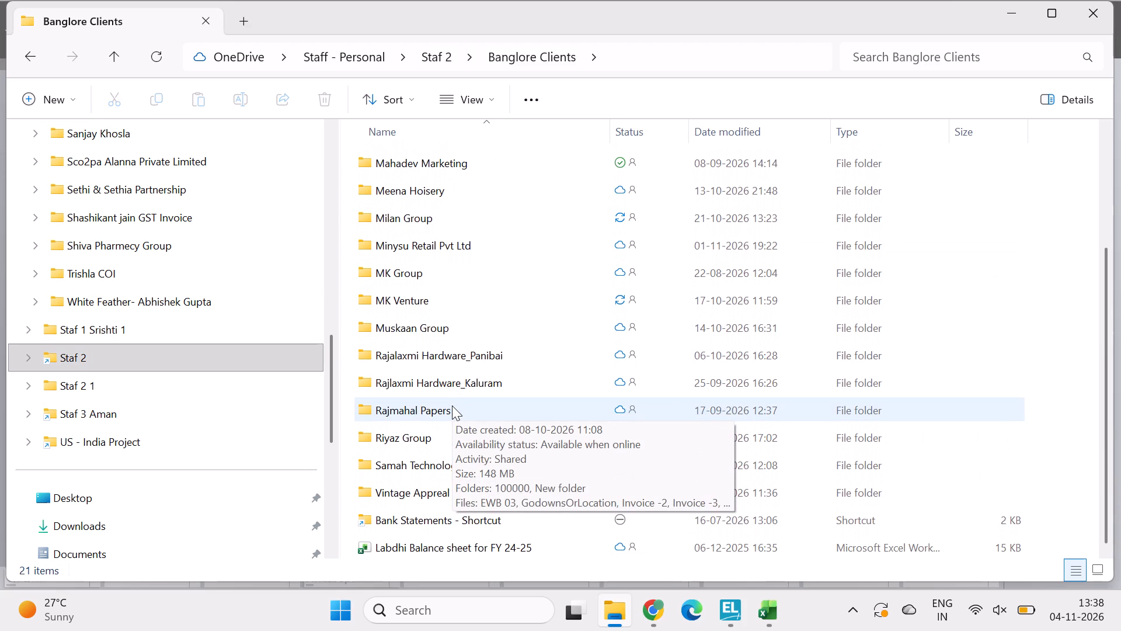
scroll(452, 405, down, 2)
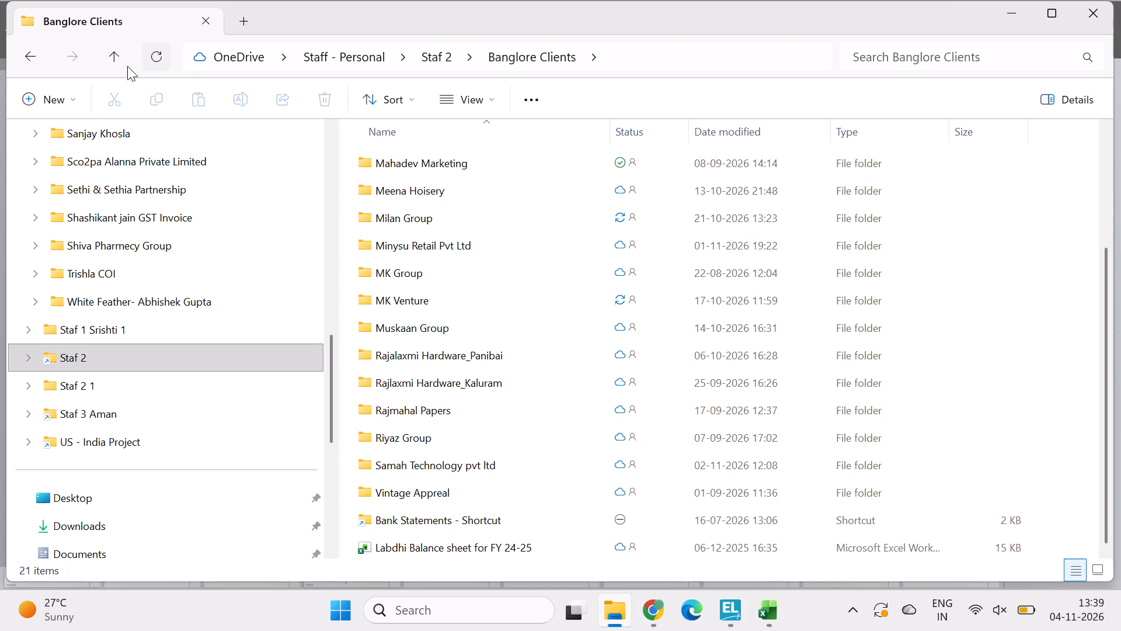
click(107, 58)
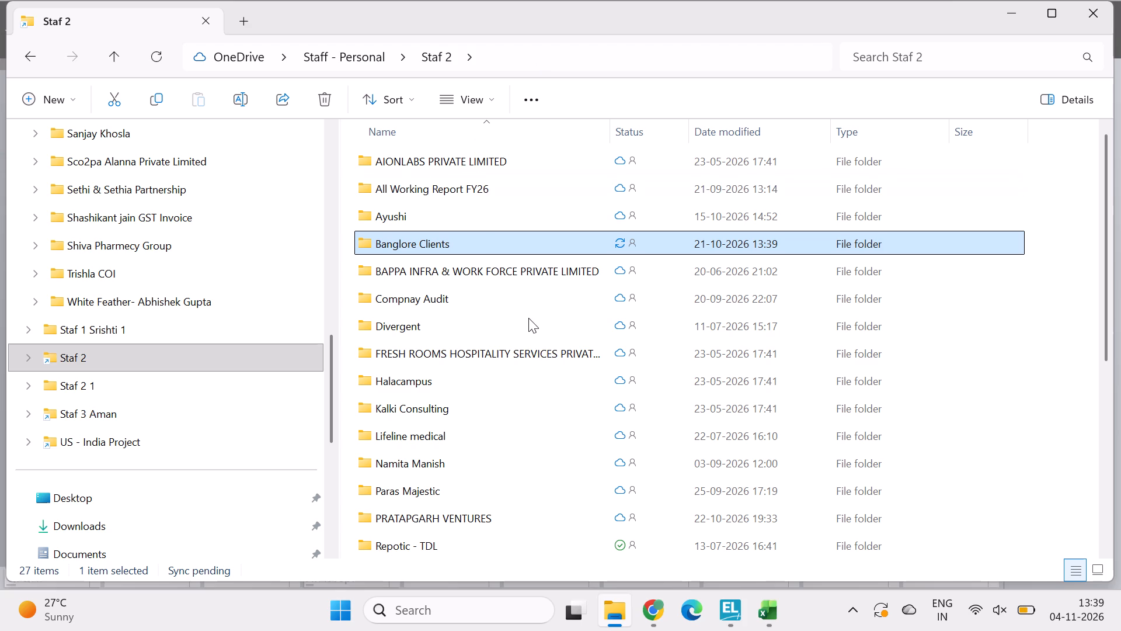
Open the PRATAPGARH VENTURES folder in Staf 2 and check the contents of its Invoice outgoing subfolder.
scroll(528, 318, up, 2)
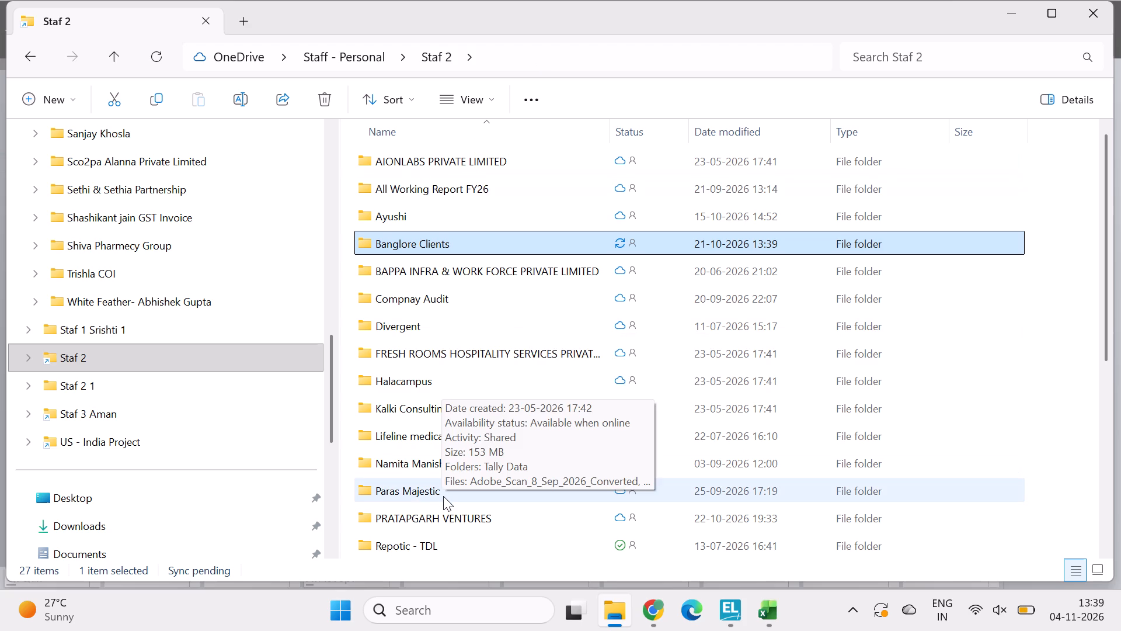
scroll(443, 496, down, 1)
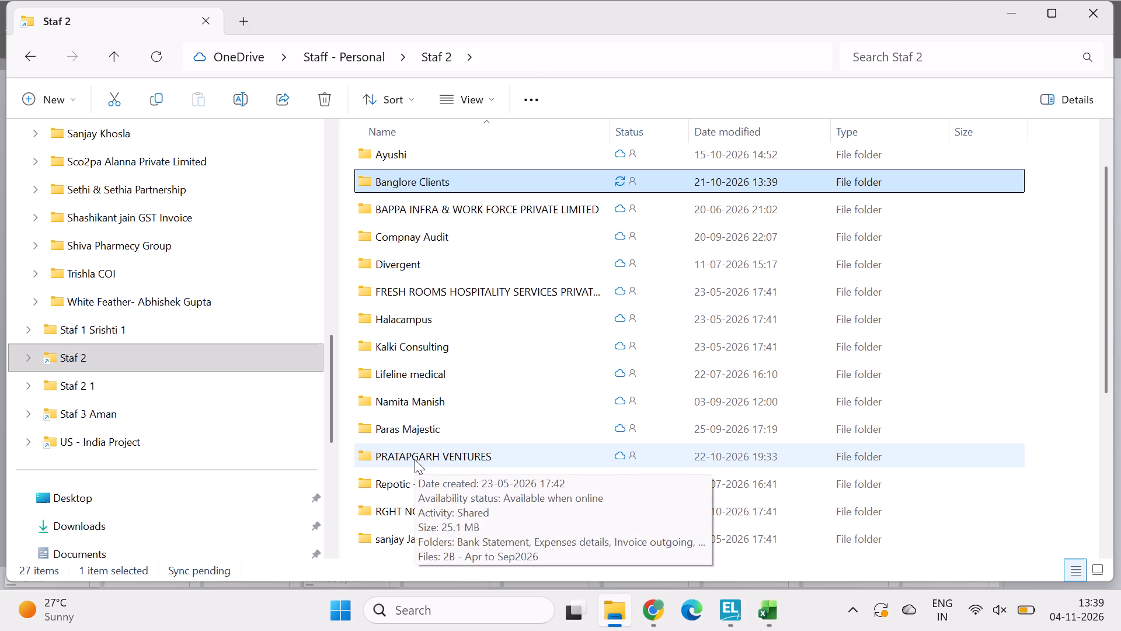
double_click(415, 459)
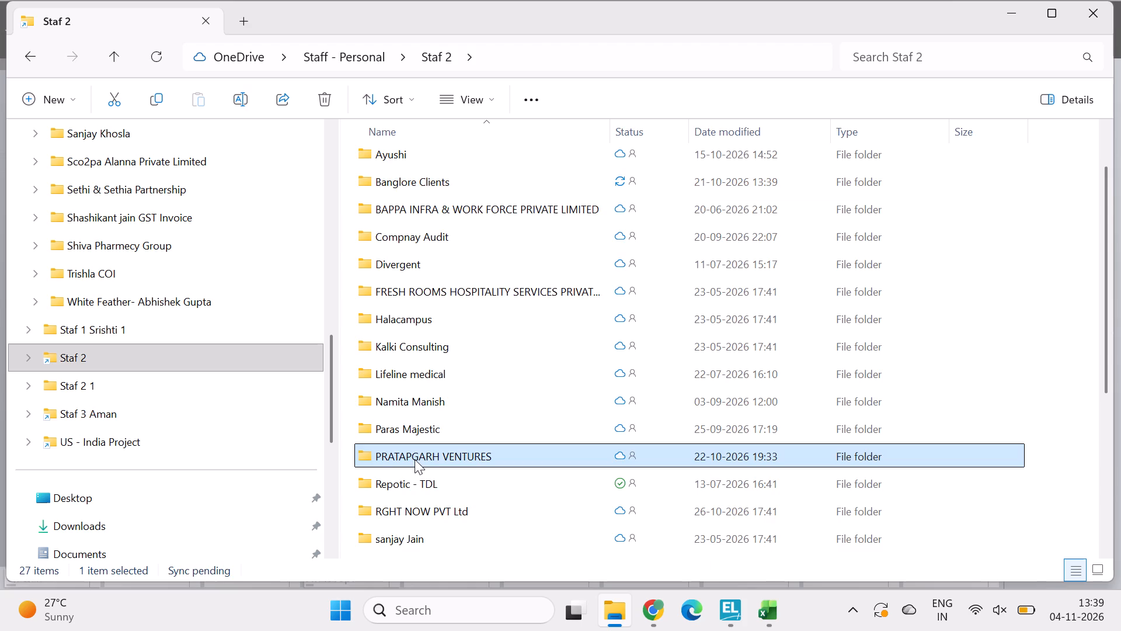
double_click(451, 213)
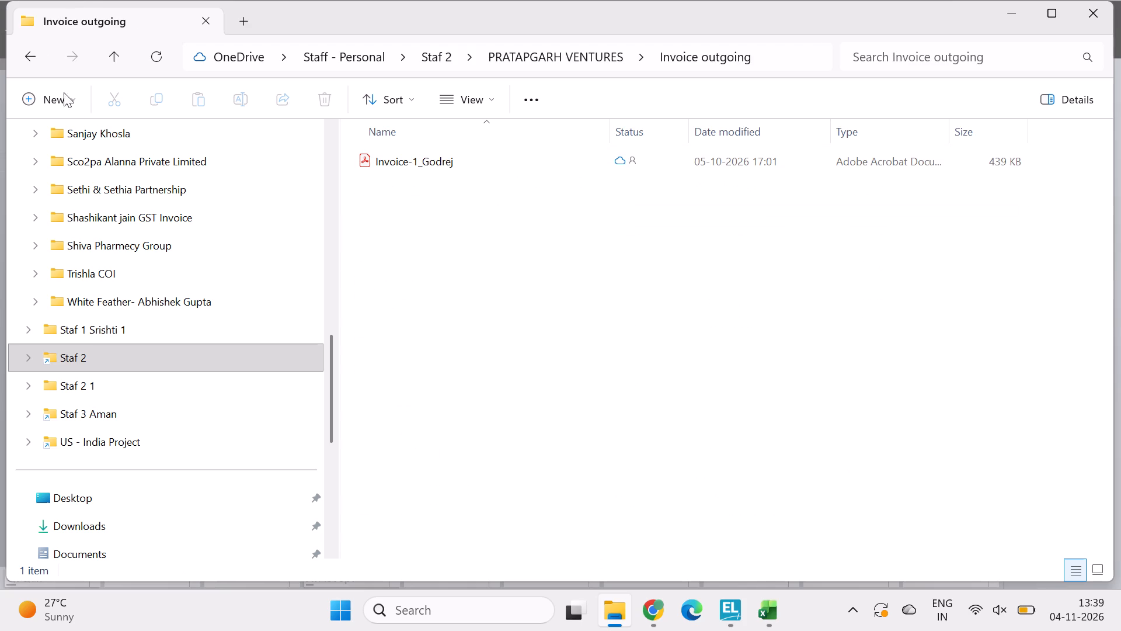
click(110, 53)
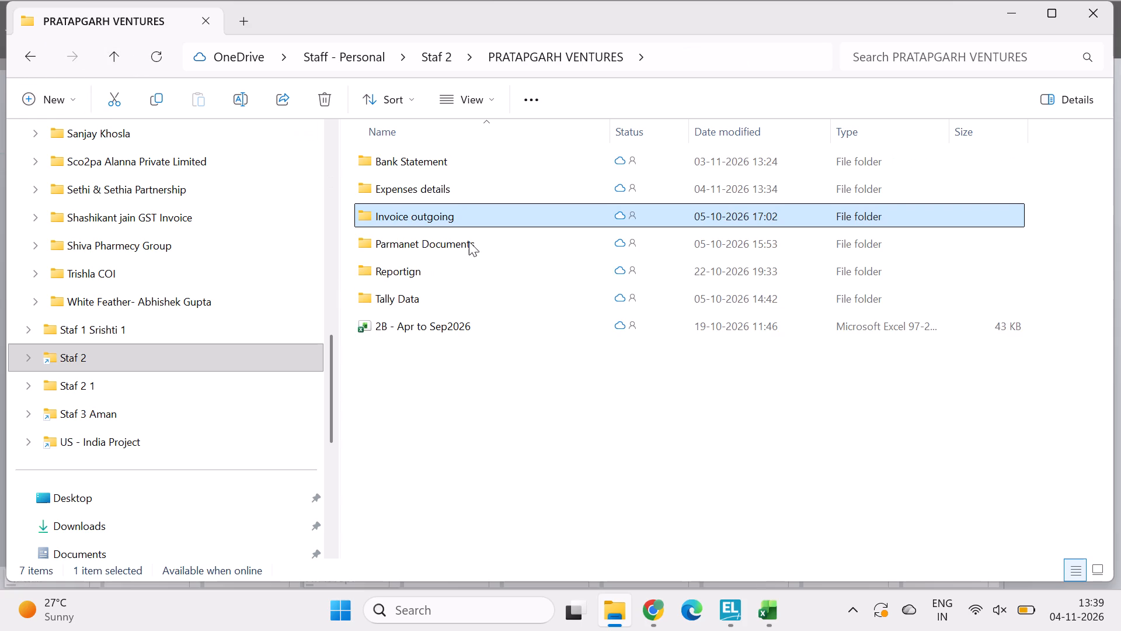
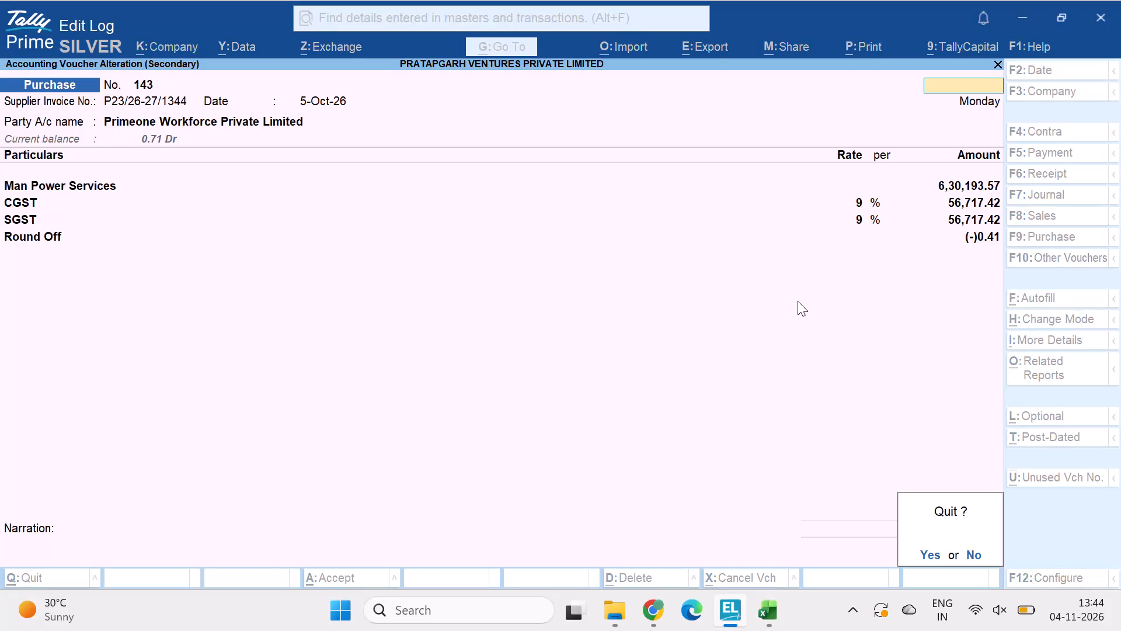
Open the 6-Oct-26 HDFC Bank payment voucher from the Primeone Workforce Private Limited ledger, review its entries, and leave it.
key(Down)
key(Return)
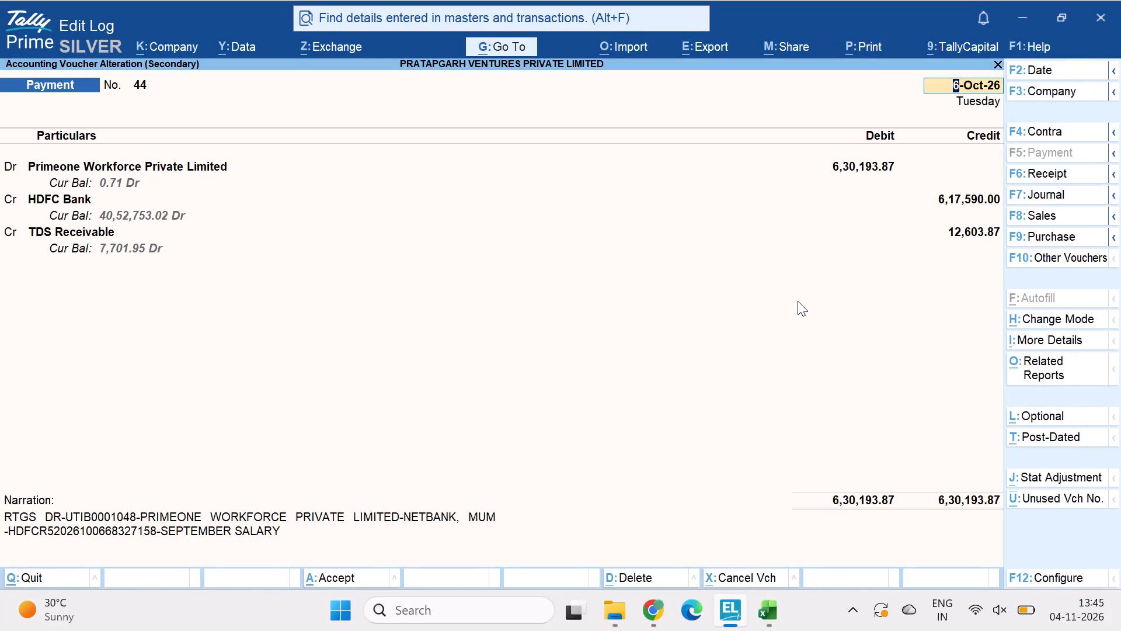
key(Escape)
key(Escape)
key(Escape)
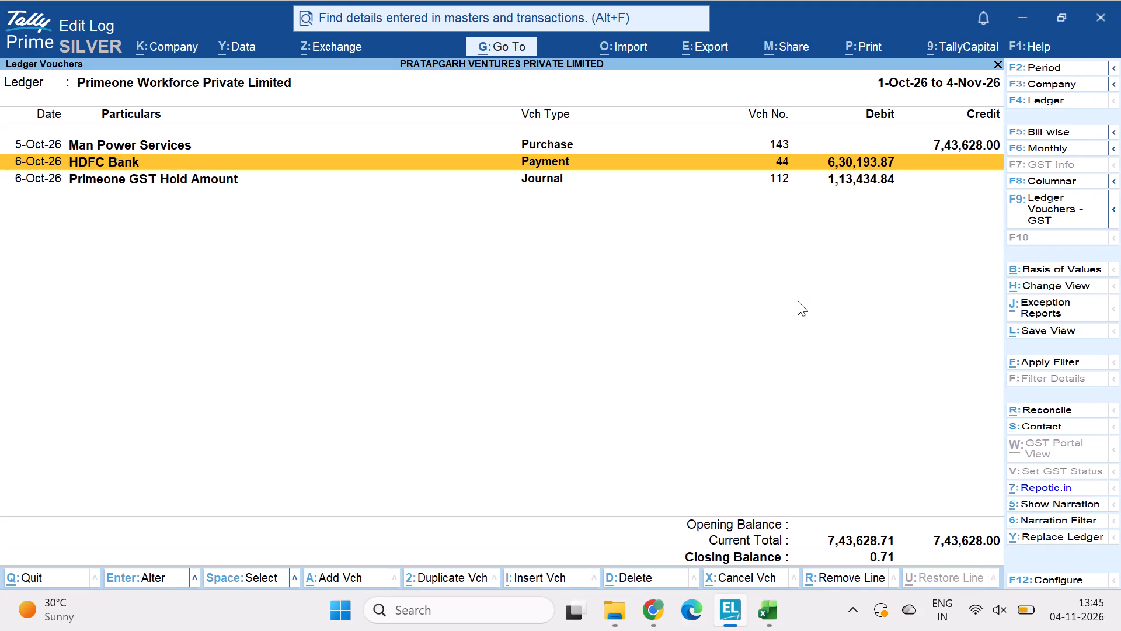
Review journal voucher 112 for Primeone GST Hold Amount in the Primeone Workforce ledger, and return to the Gateway of Tally.
key(Down)
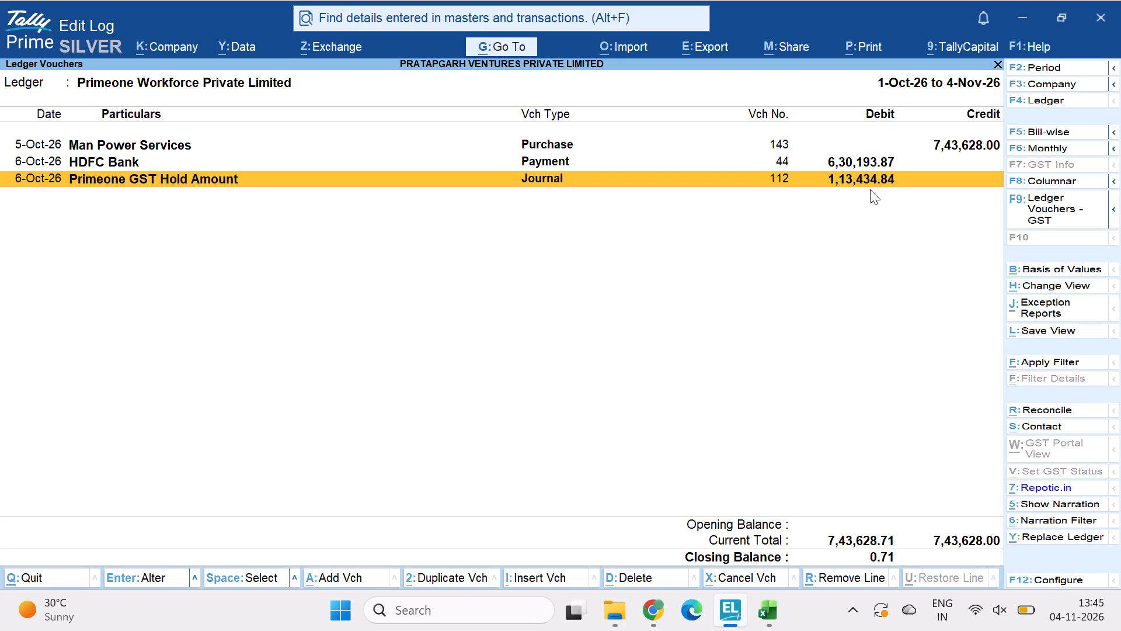
key(Return)
key(Escape)
key(Escape)
key(Escape)
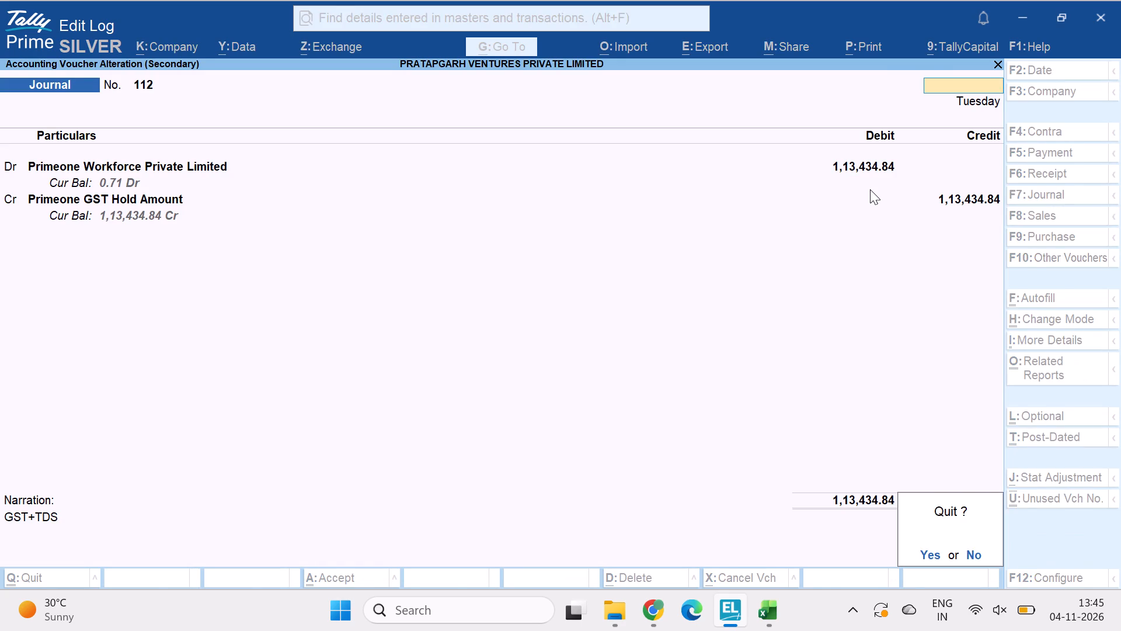
key(Escape)
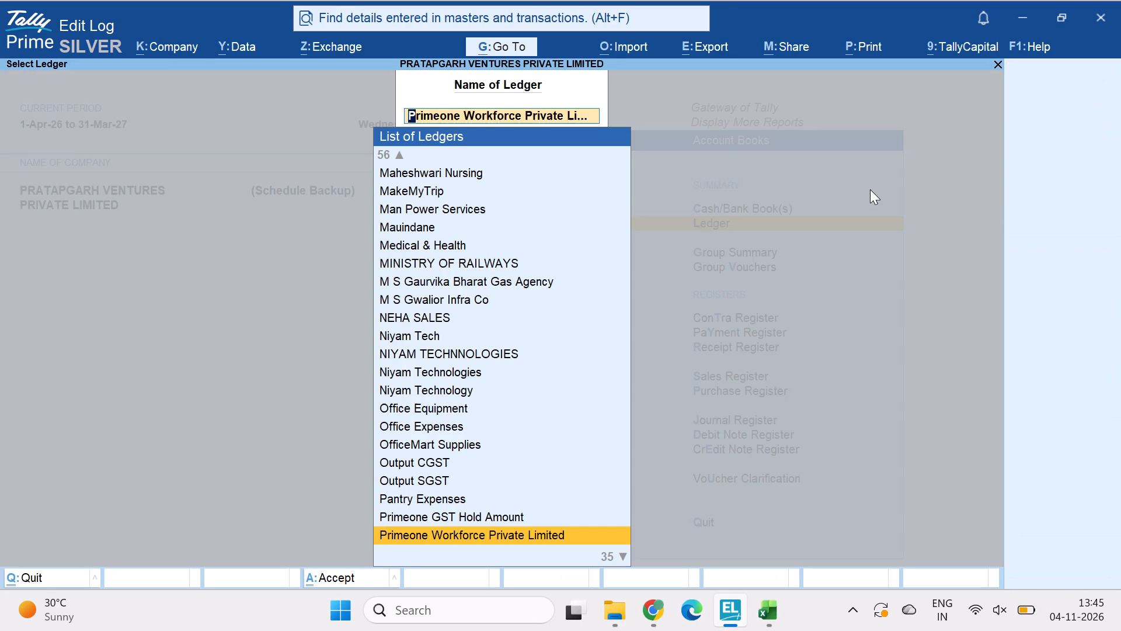
key(Escape)
key(Escape)
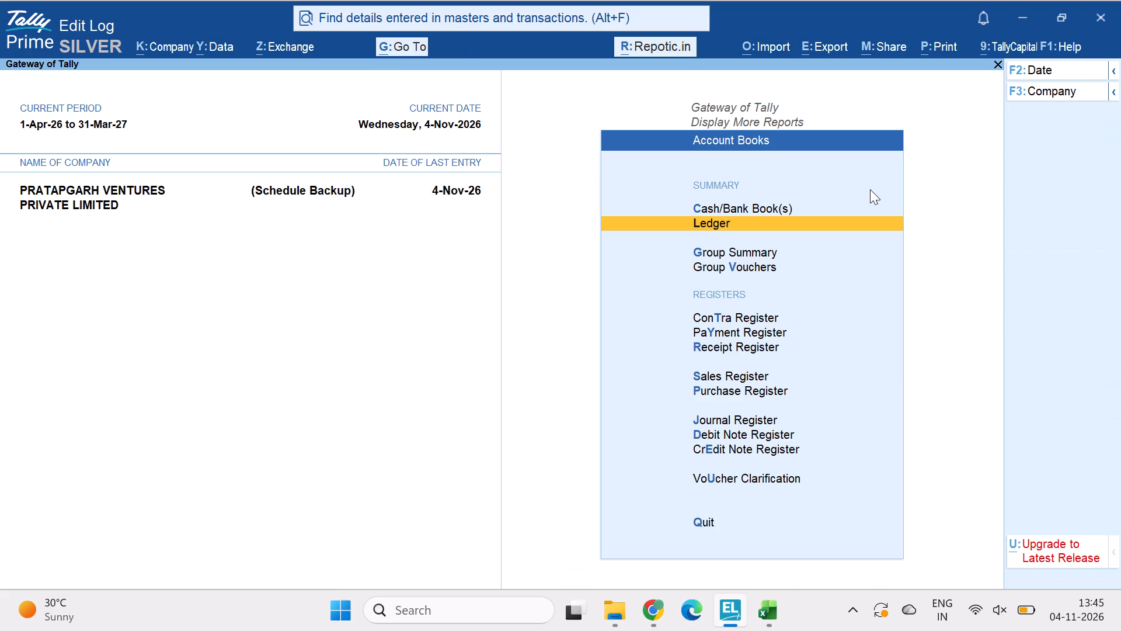
key(Escape)
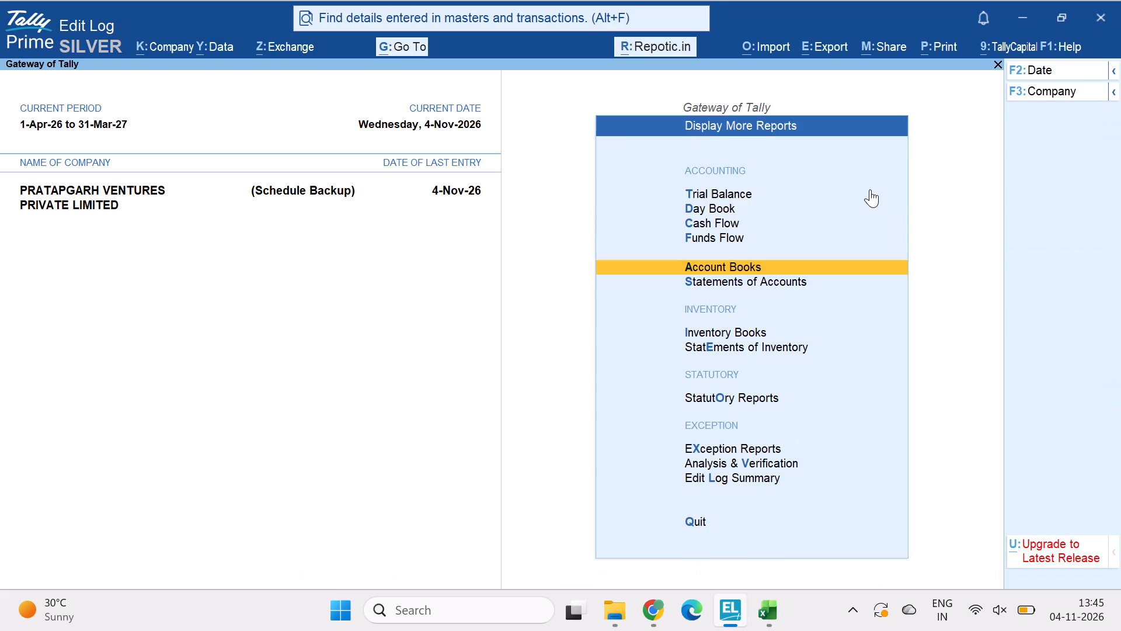
key(Escape)
key(Escape)
key(Escape)
key(Up)
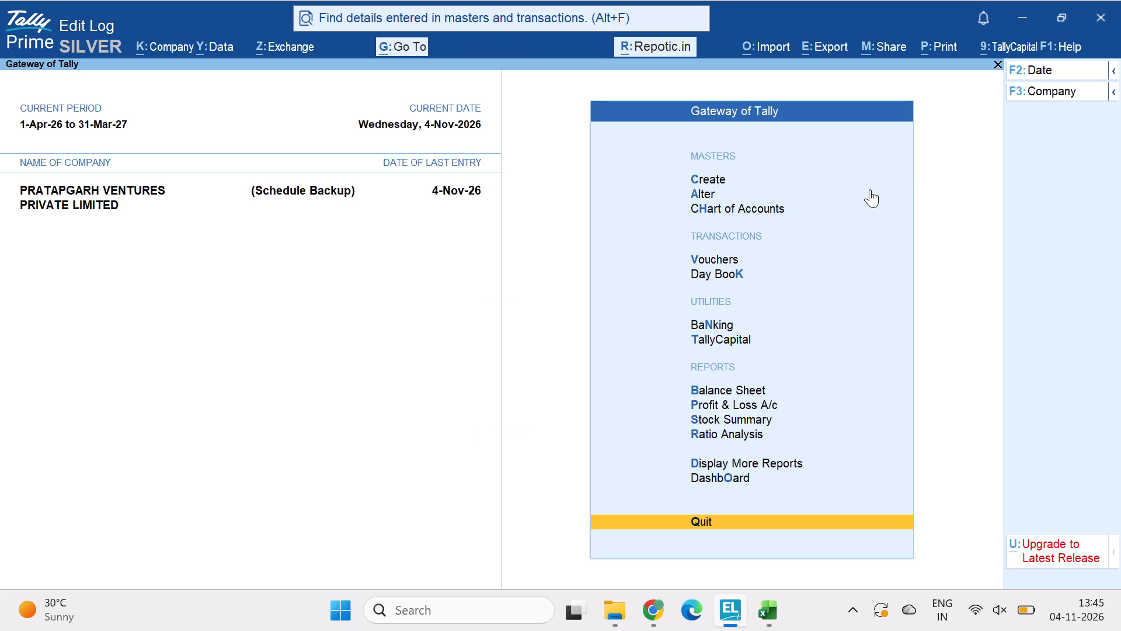
key(Escape)
key(Escape)
key(Escape)
key(Escape)
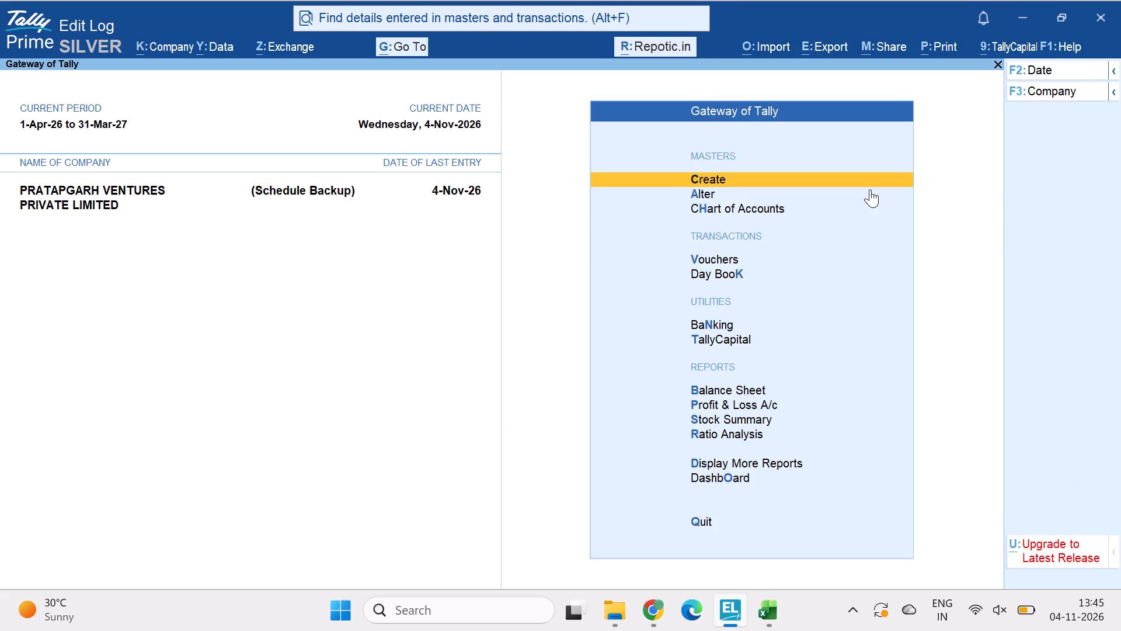
Open October's voucher list from the Sales Register to review the sales entries.
text(das)
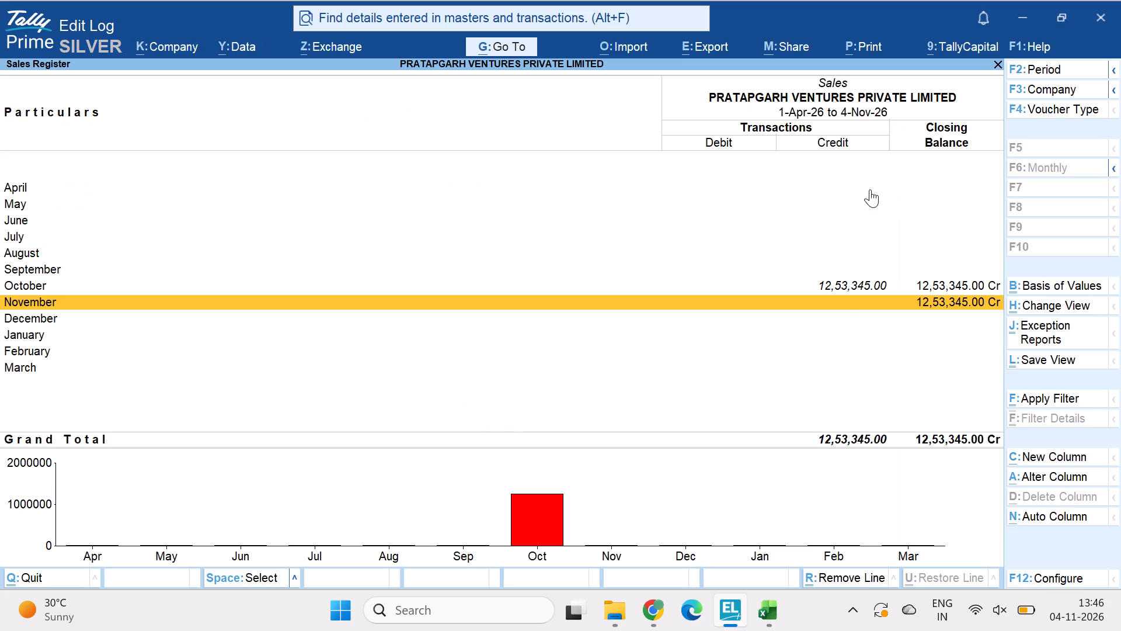
key(Up)
key(Up)
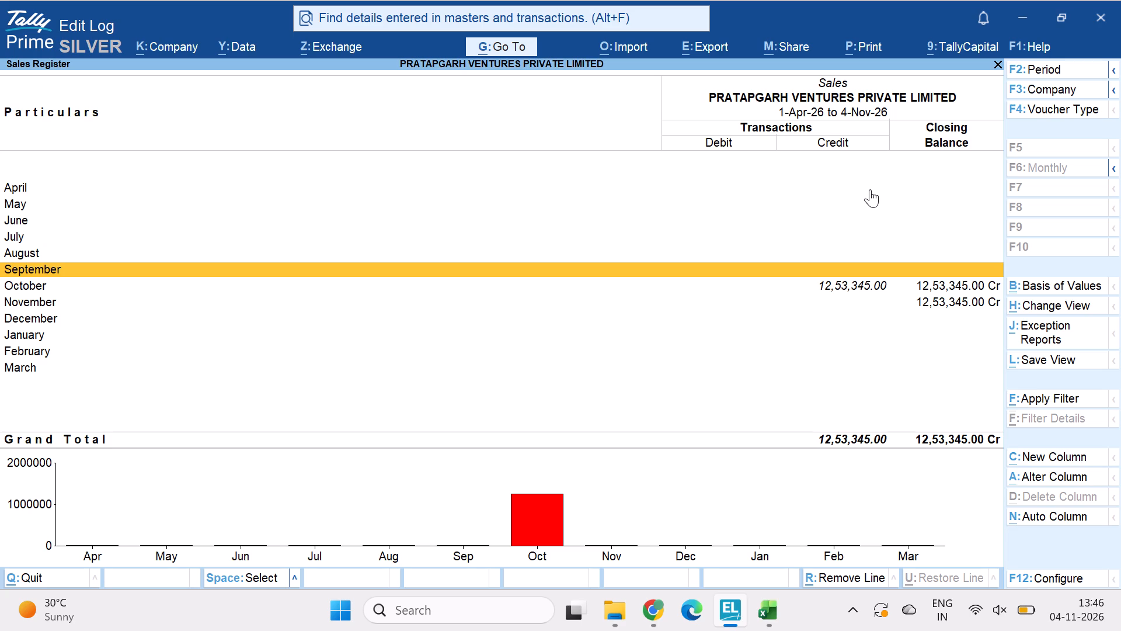
key(Down)
key(Return)
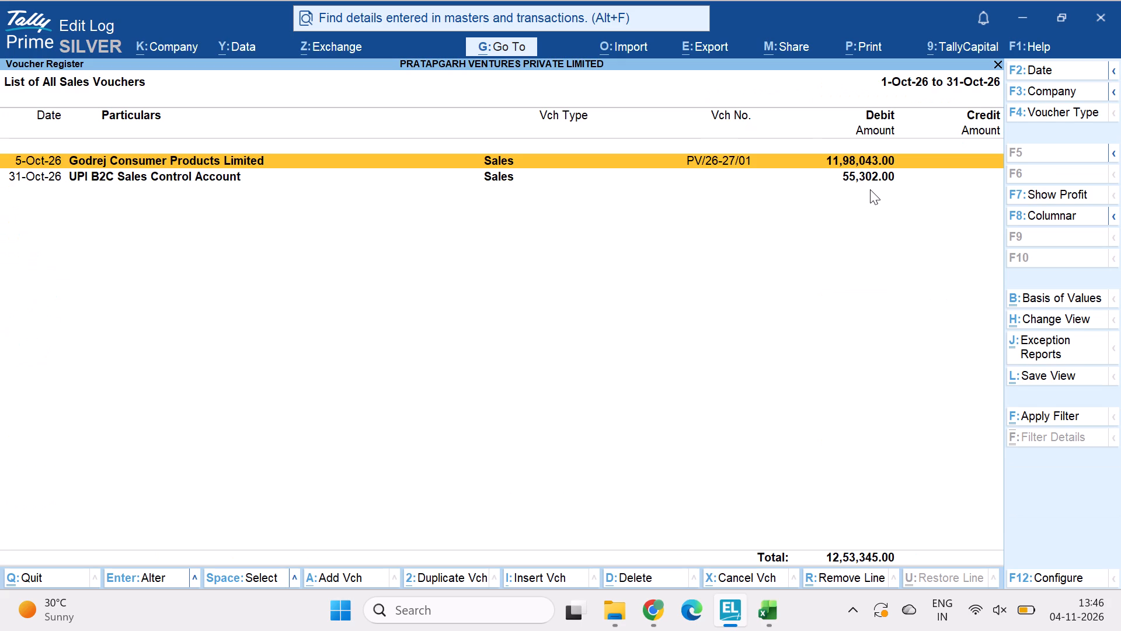
key(Escape)
key(Escape)
key(Escape)
key(Escape)
key(Escape)
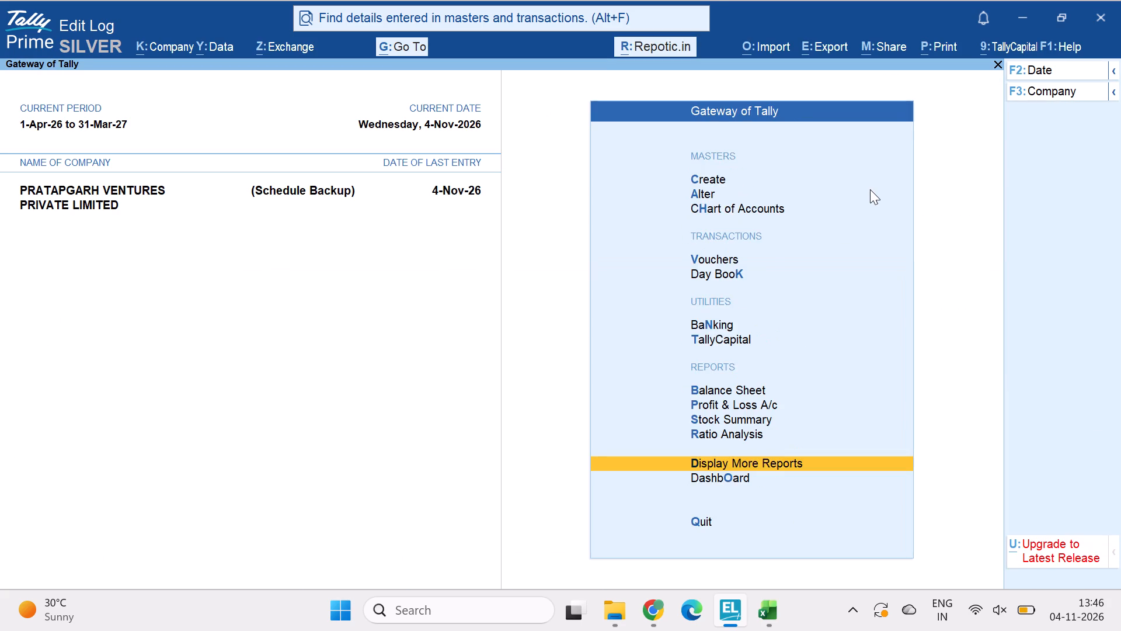
key(Escape)
Display the TDS Receivable ledger vouchers for 1-Apr-26 to 4-Nov-26.
text(daltds)
key(space)
key(Return)
key(alt+F2)
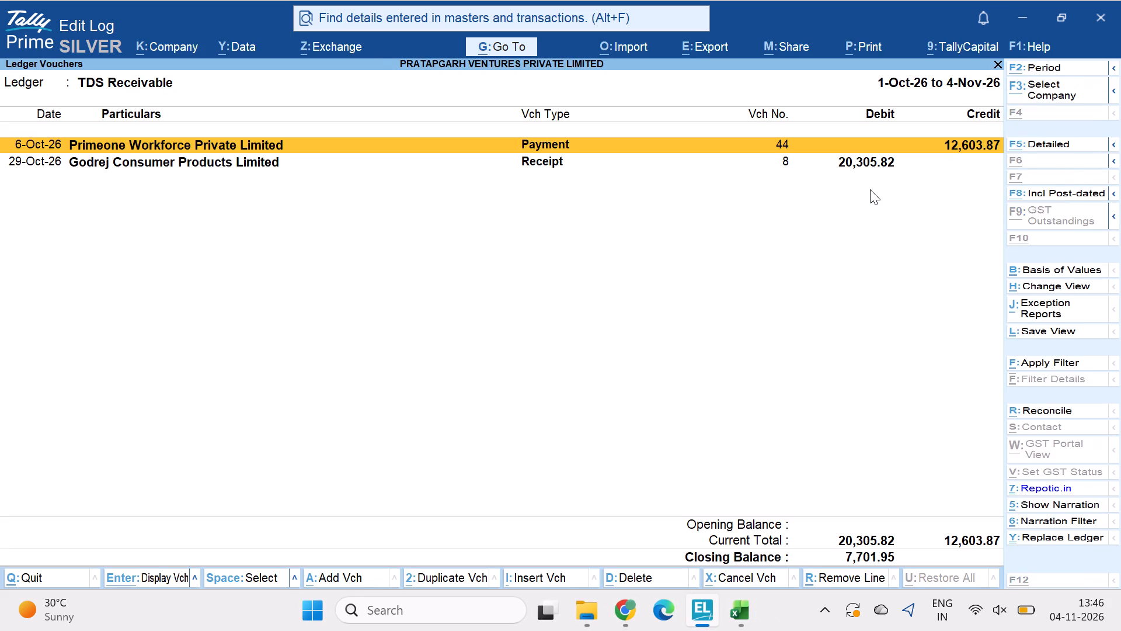
key(space)
key(Return)
key(space)
key(Return)
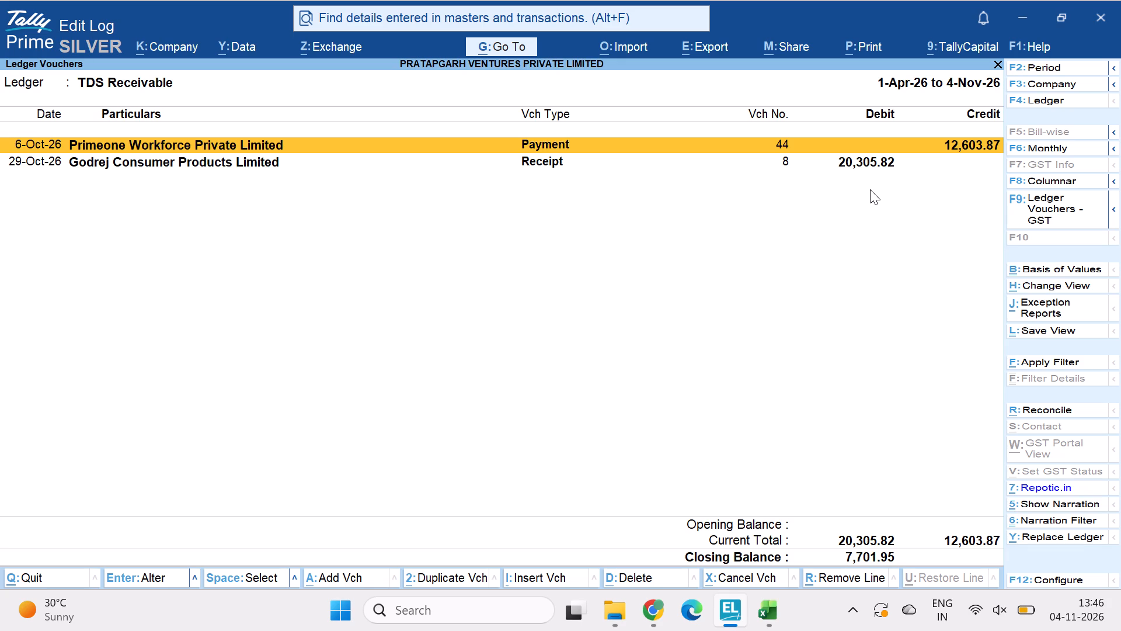
Examine the Godrej Consumer Products Limited receipt voucher 8 in the TDS Receivable ledger.
key(Down)
key(Return)
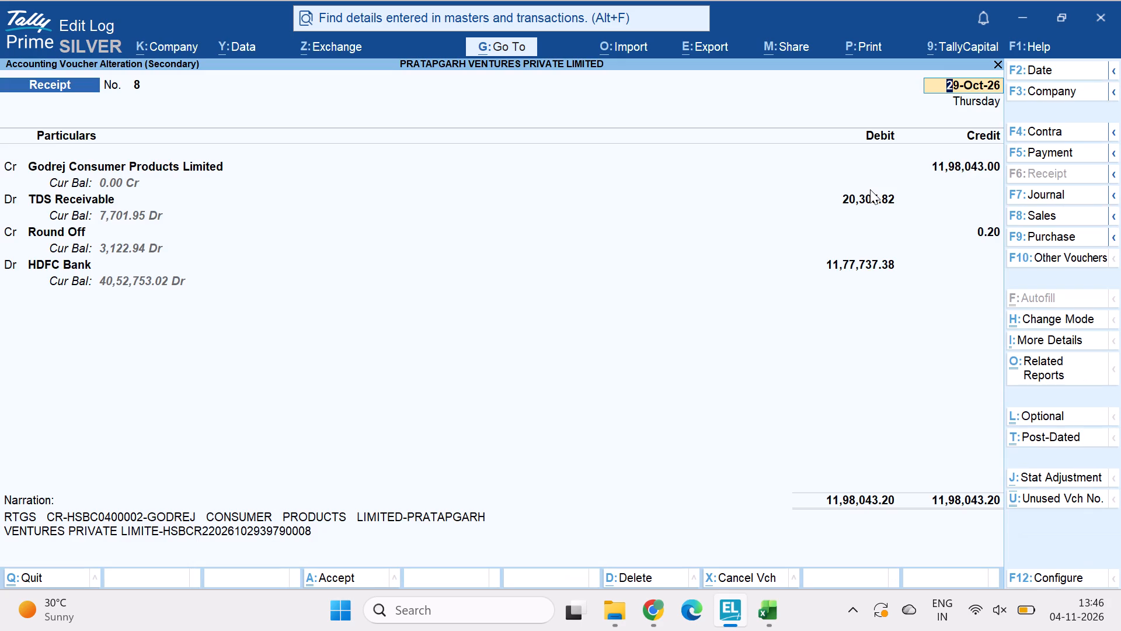
key(Escape)
key(Escape)
key(Escape)
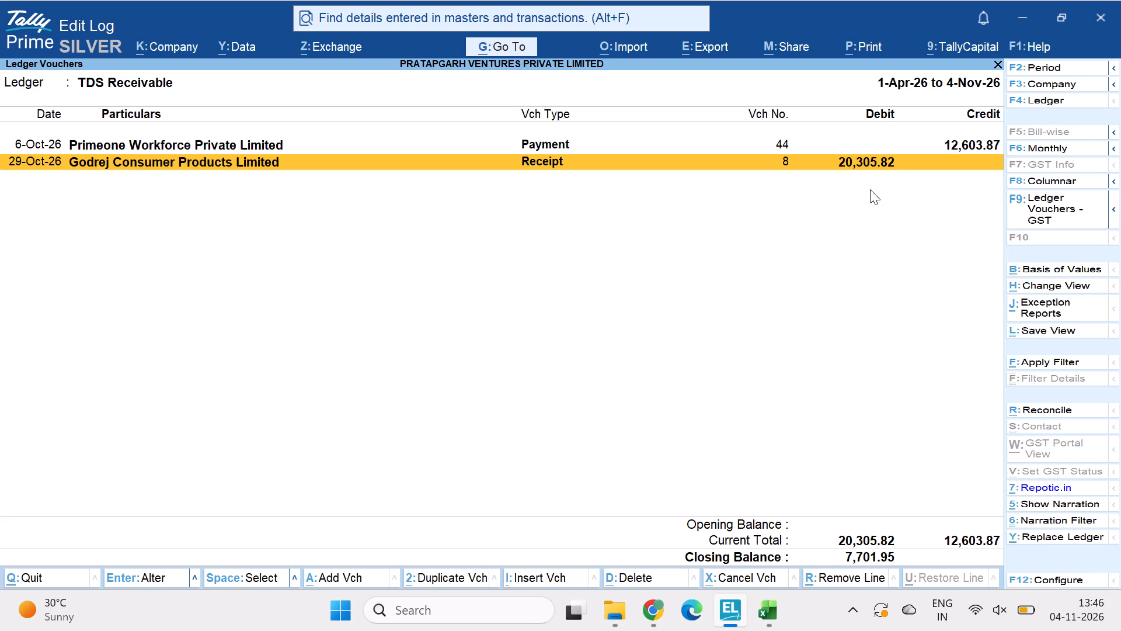
From the TDS Receivable line of Primeone payment voucher 44, create a ledger named TDS Payable under Current Liabilities.
key(Up)
key(Return)
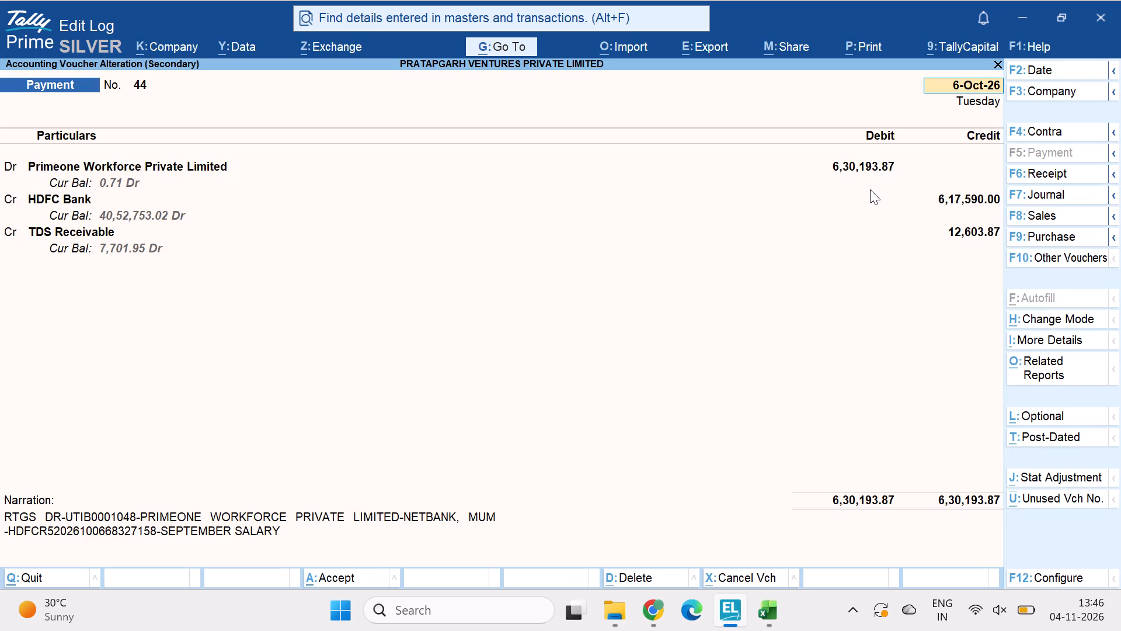
click(71, 236)
text(tds)
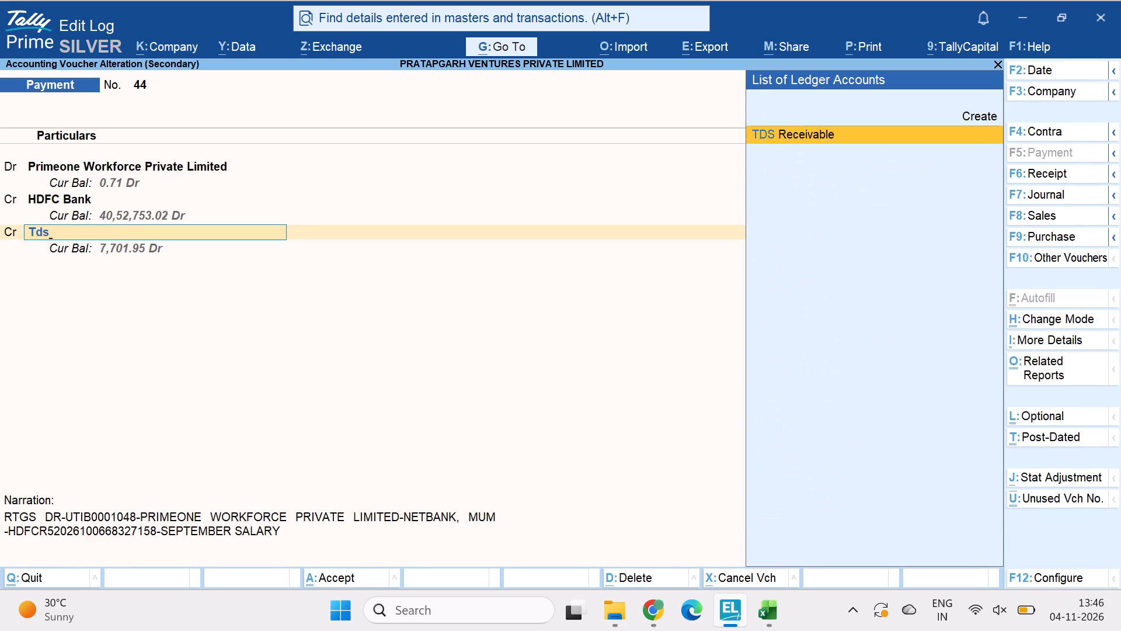
key(alt+c)
text(TDS Payable)
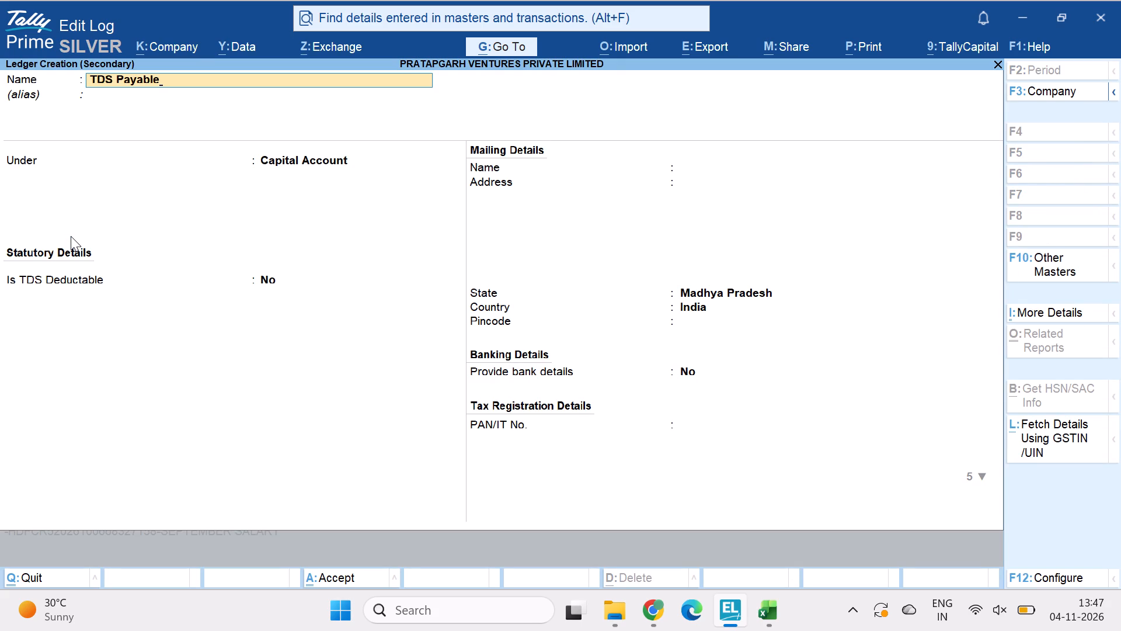
key(Return)
key(Return)
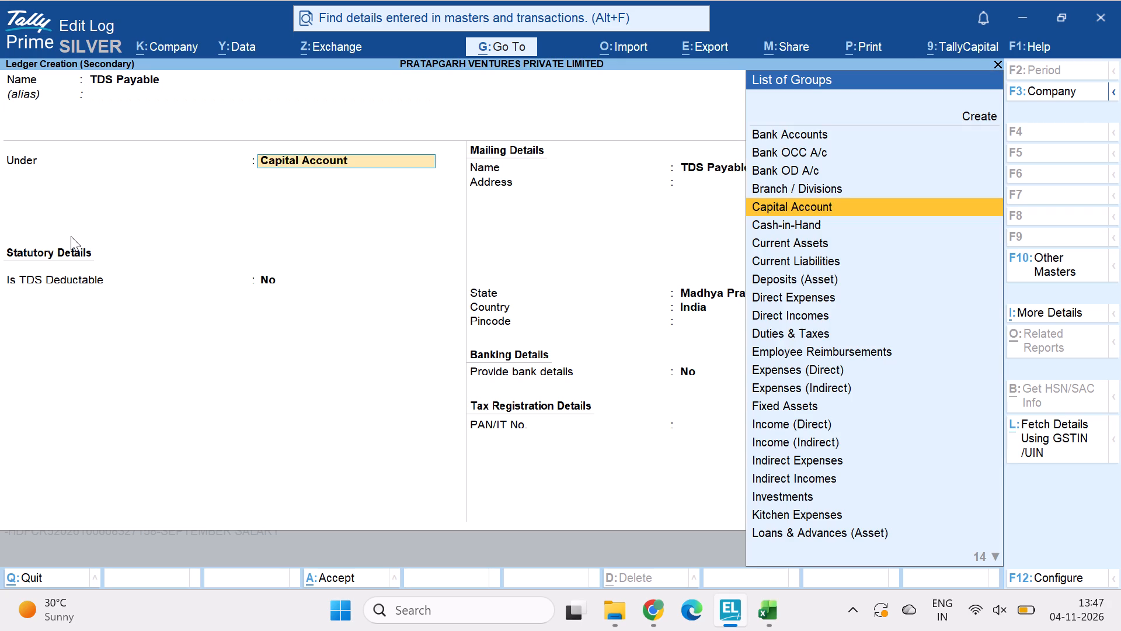
text(curre)
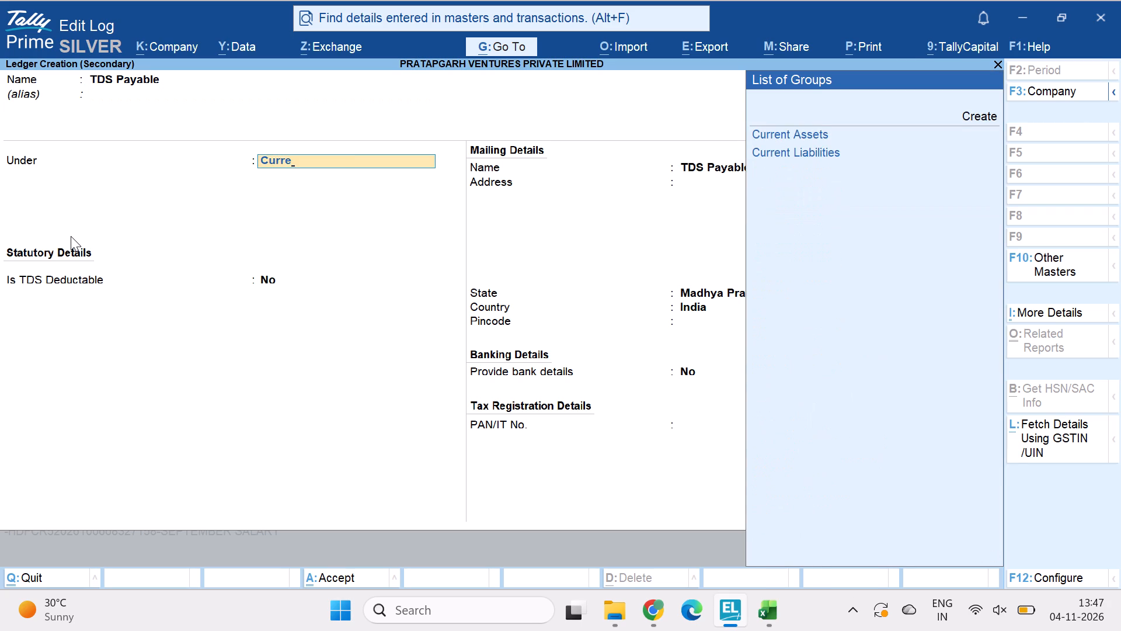
key(Down)
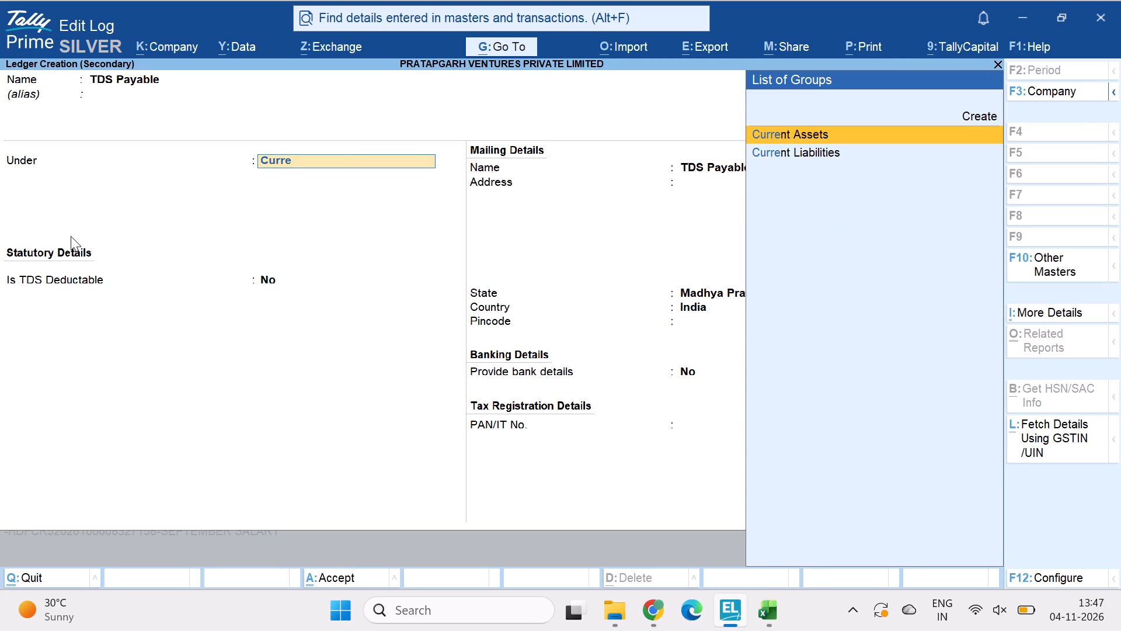
key(Down)
key(Return)
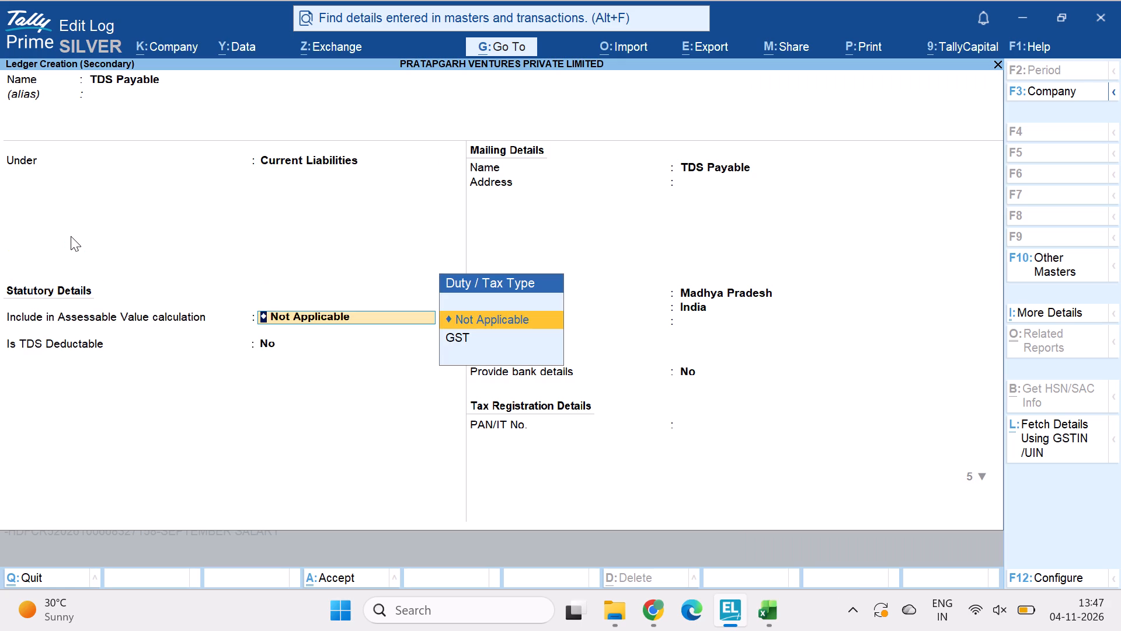
key(ctrl+a)
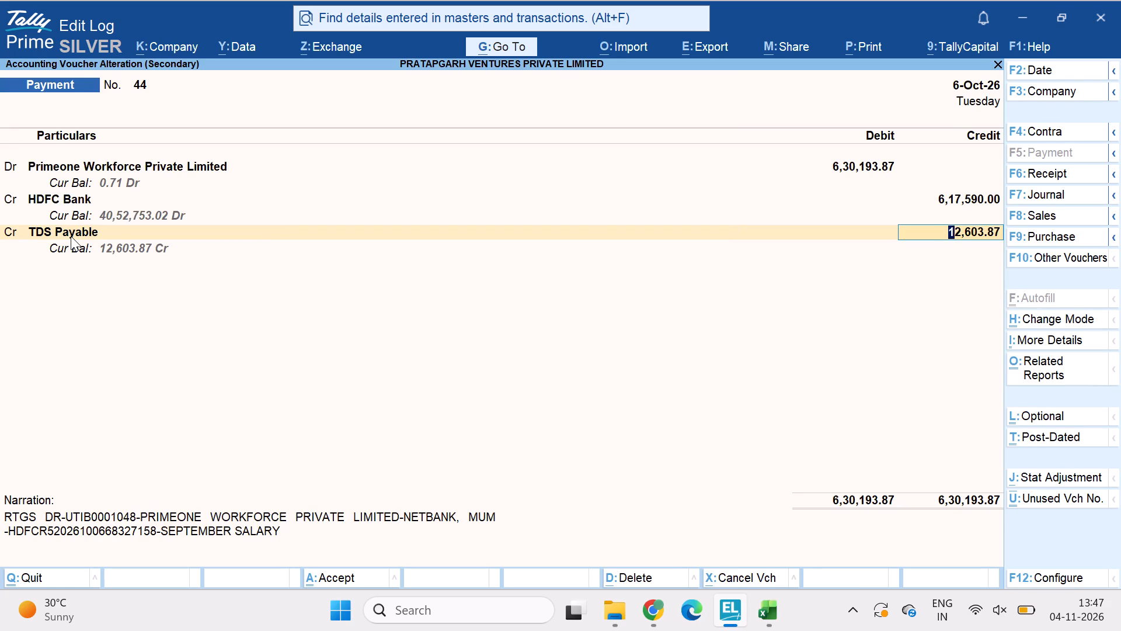
Leave payment voucher 44 without saving the ledger replacement and return to the Gateway of Tally.
key(Escape)
key(Escape)
key(Escape)
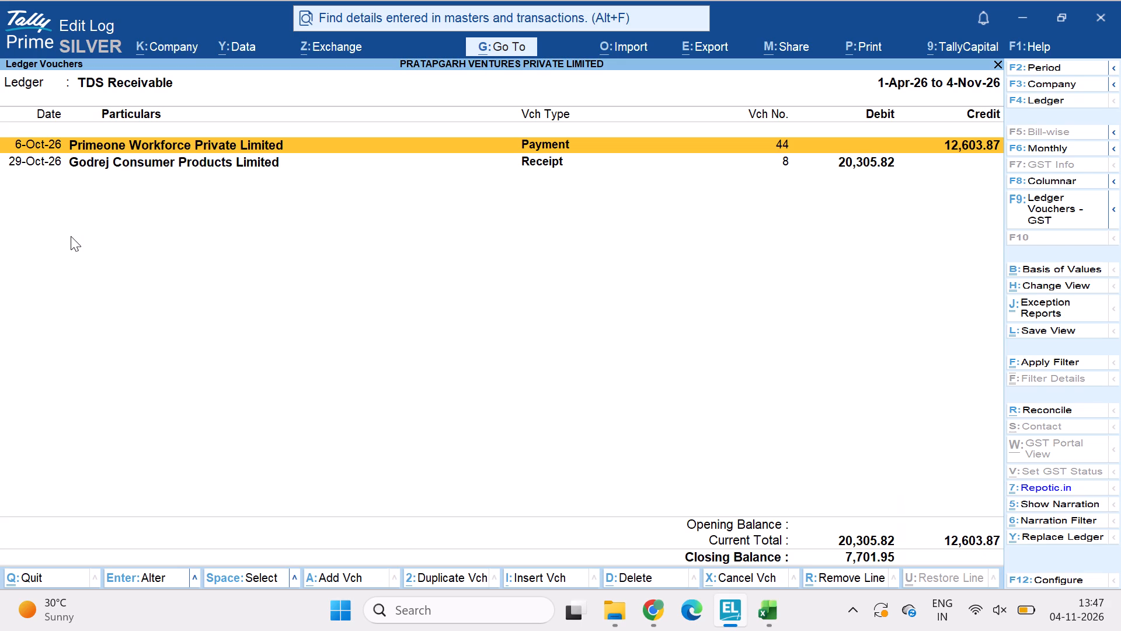
key(Escape)
key(Escape)
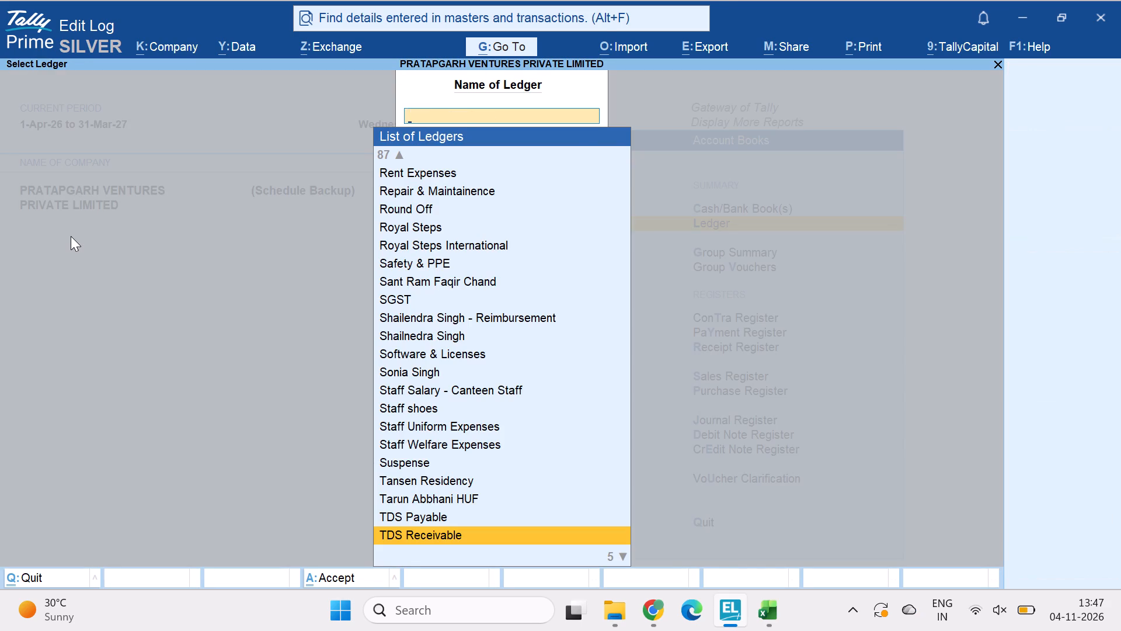
key(Escape)
key(Escape)
key(Escape)
key(Escape)
key(Escape)
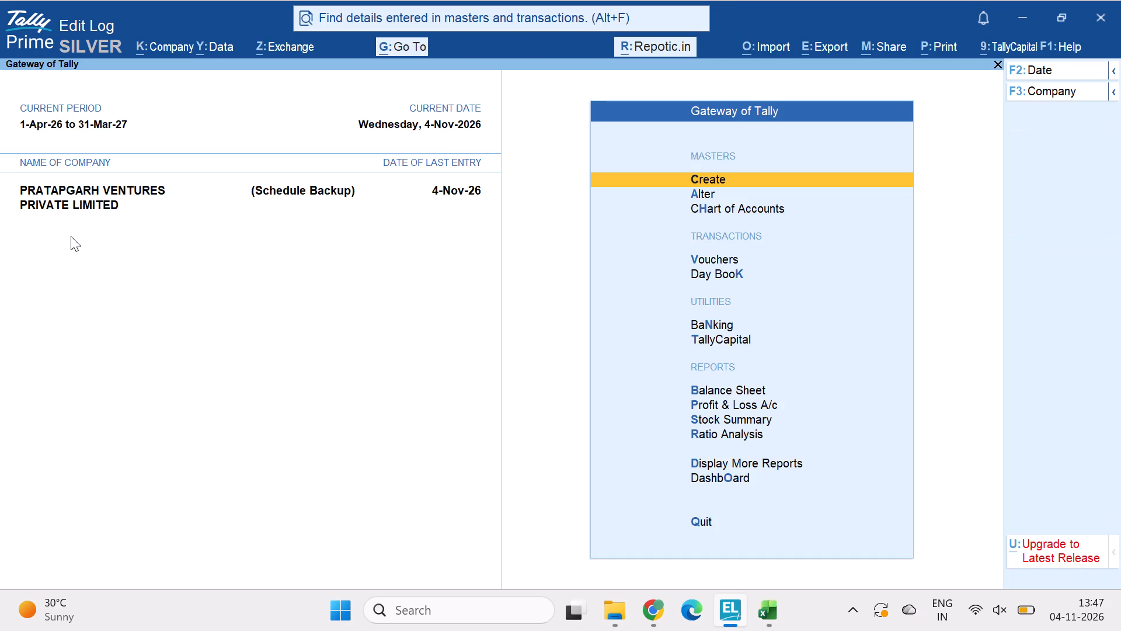
Open October's GSTR-1 uncertain transactions and list the vouchers with invalid, mismatched or unspecified HSN/SAC.
text(dog)
key(Down)
key(Return)
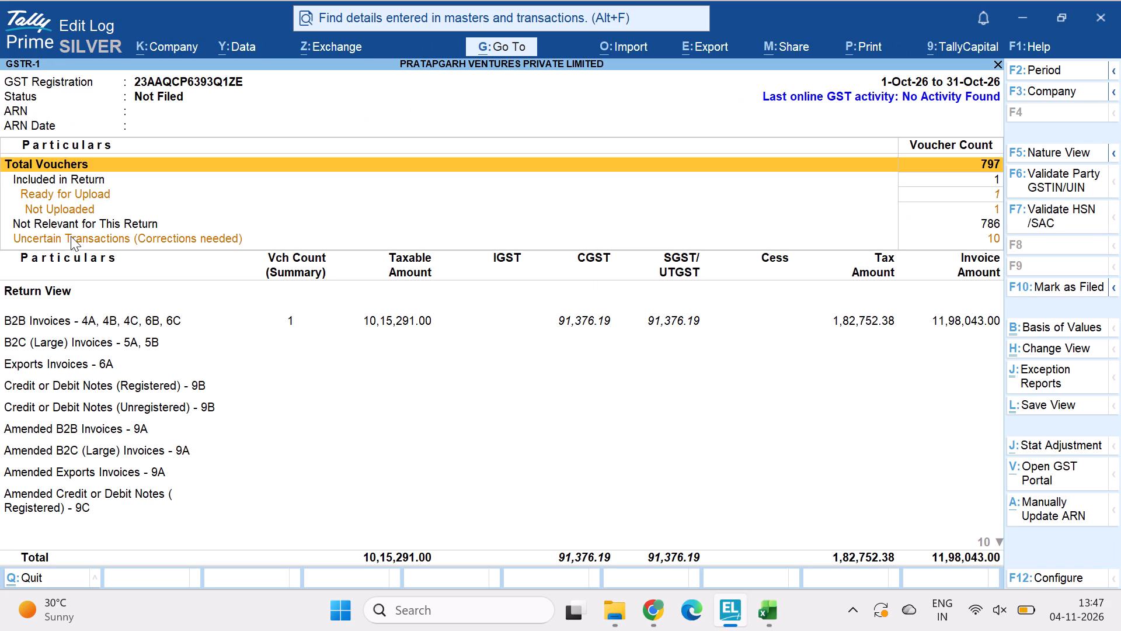
key(Down)
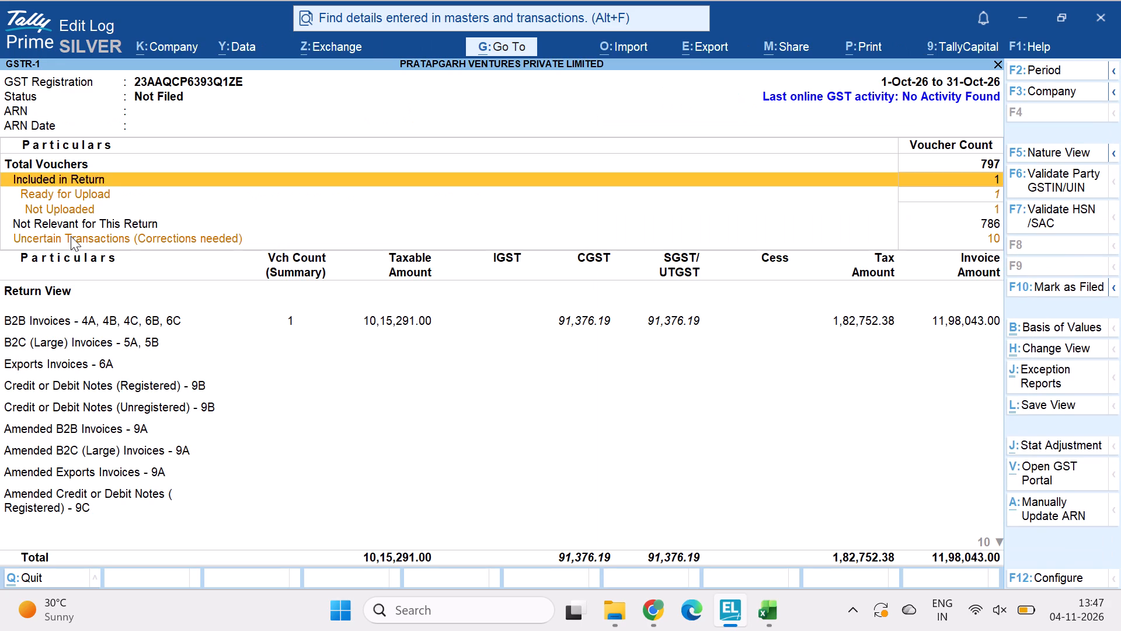
key(Down)
key(Down)
key(Down)
key(Down)
key(Return)
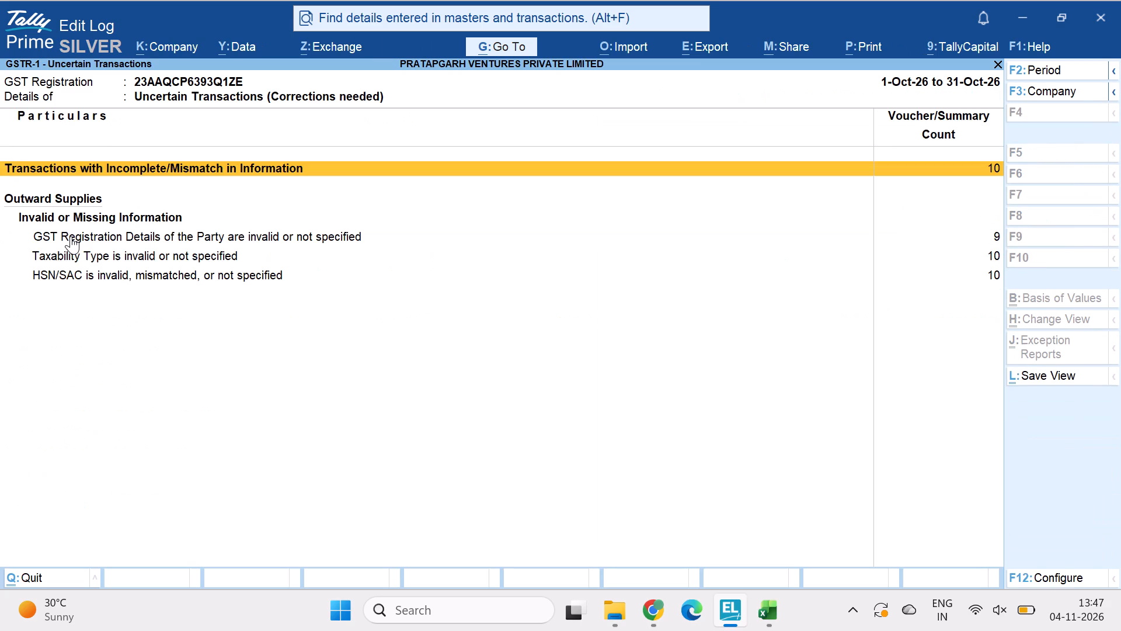
key(Down)
key(Down)
key(Down)
key(Down)
key(Return)
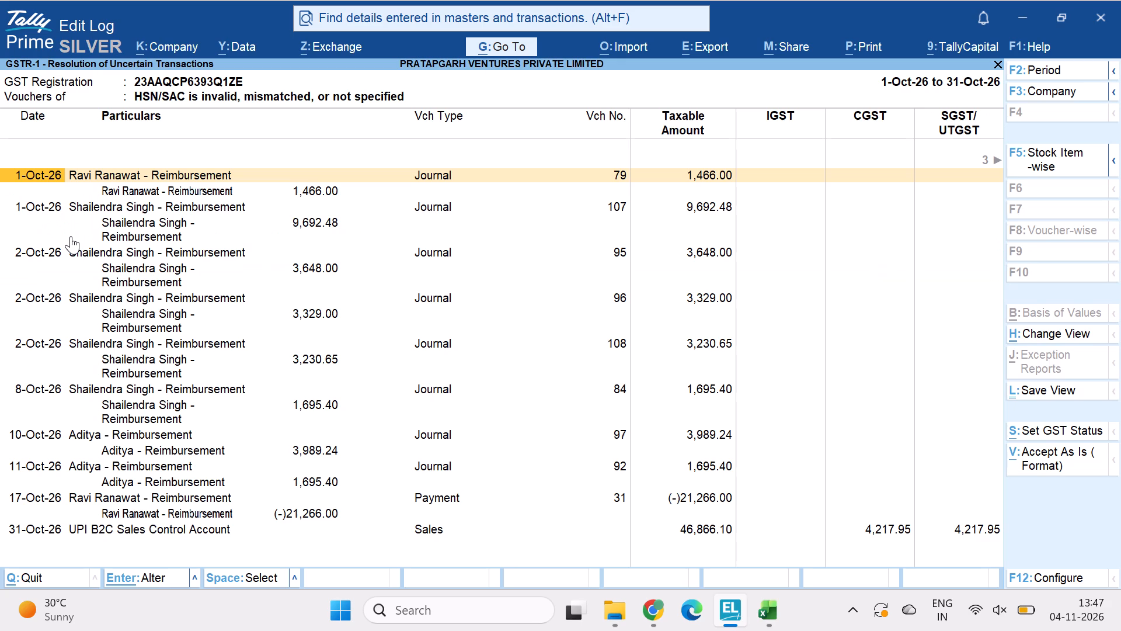
Examine the 31-Oct-26 UPI B2C Sales Control Account sales voucher and its party ledger selection, leaving it unchanged.
key(Down)
key(Down)
key(Down)
key(Down)
key(Down)
key(Down)
key(Down)
key(Down)
key(Down)
key(Down)
key(Down)
key(Down)
key(Down)
key(Down)
key(Down)
key(Down)
key(Down)
key(Down)
key(Down)
key(Down)
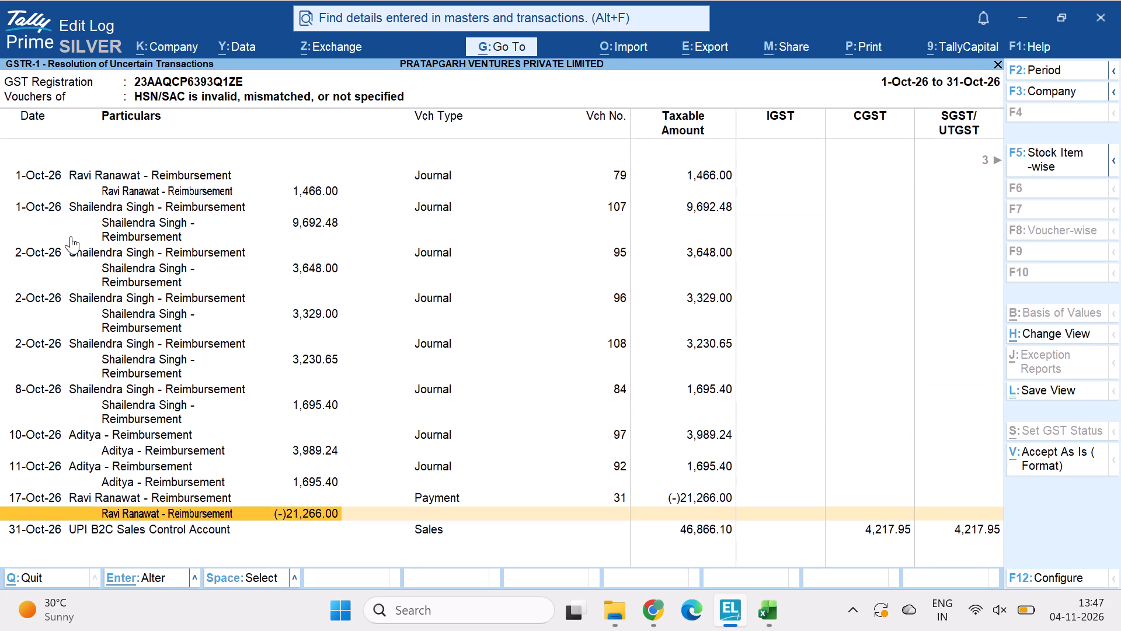
key(Return)
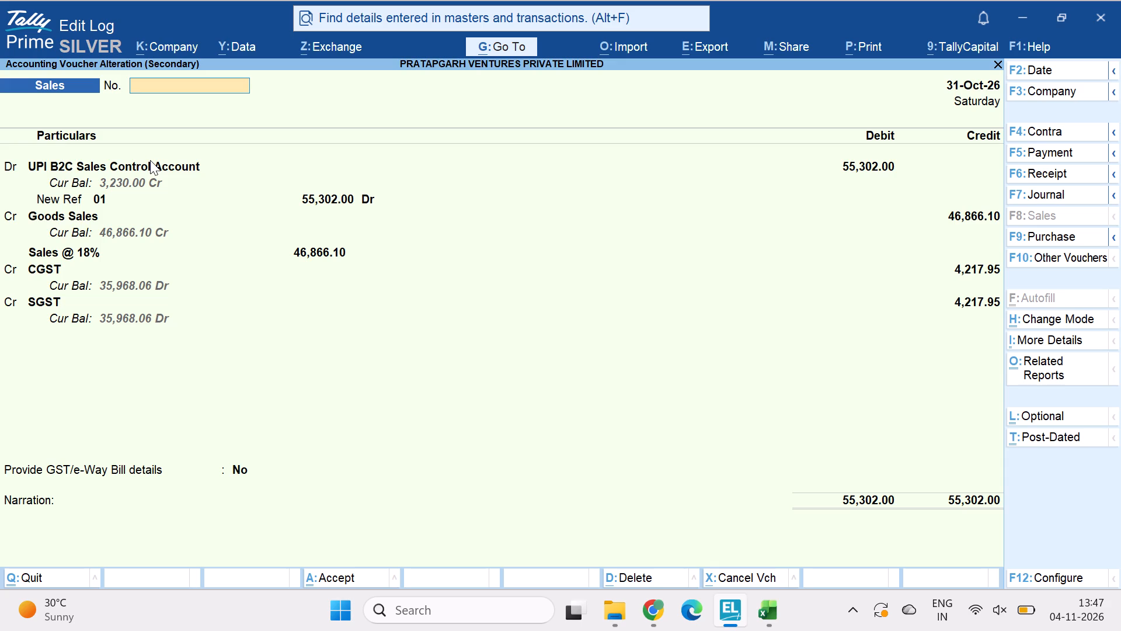
click(150, 160)
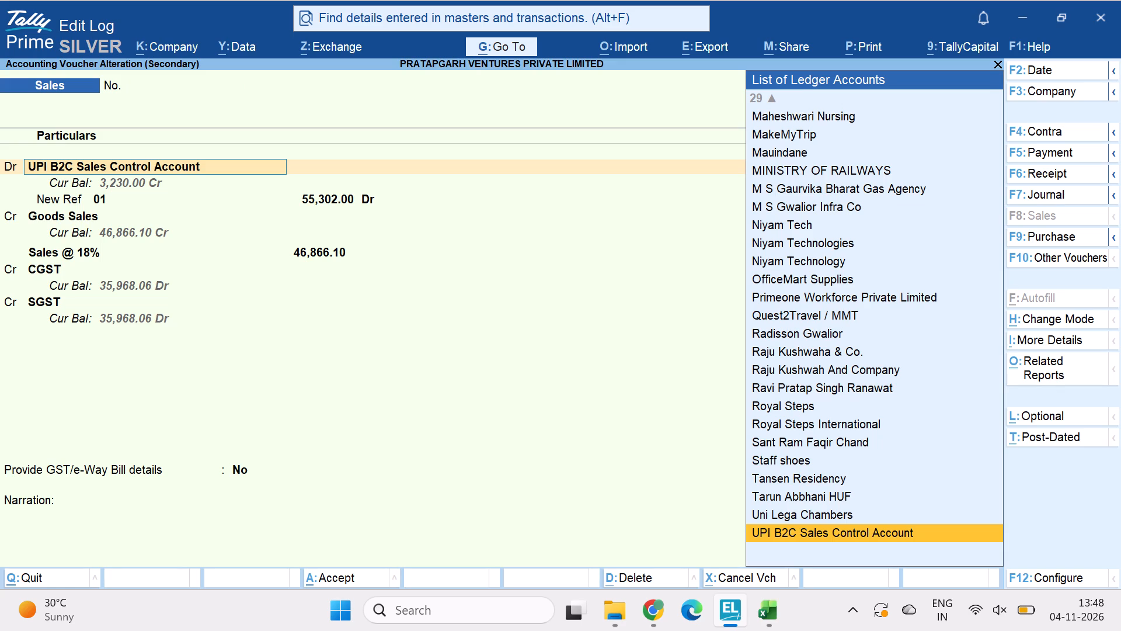
key(Escape)
key(Escape)
key(Escape)
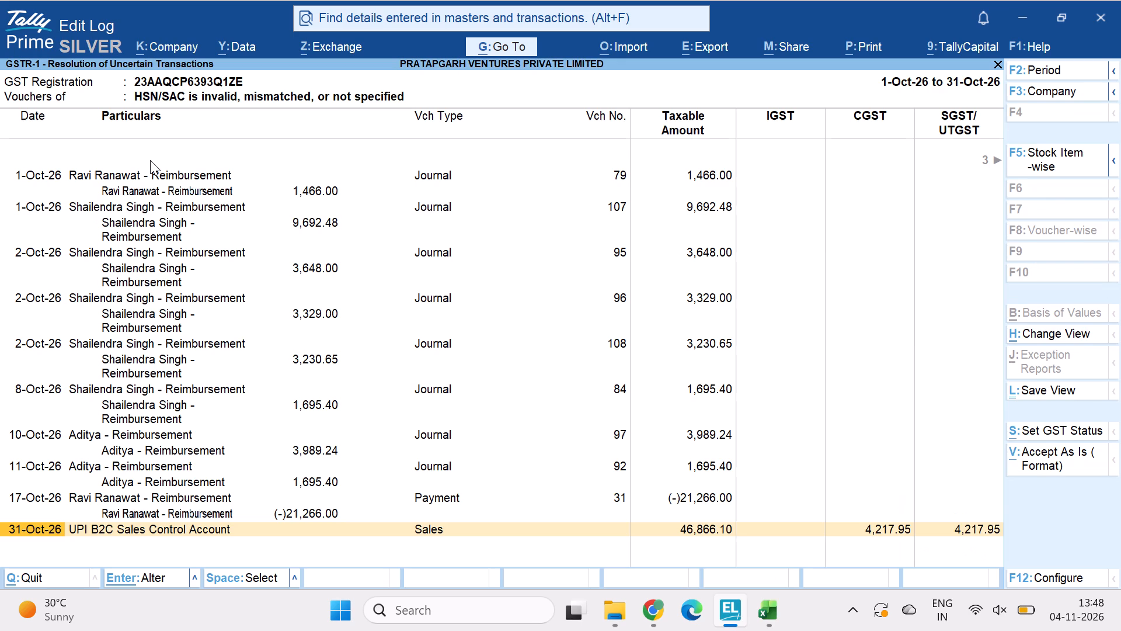
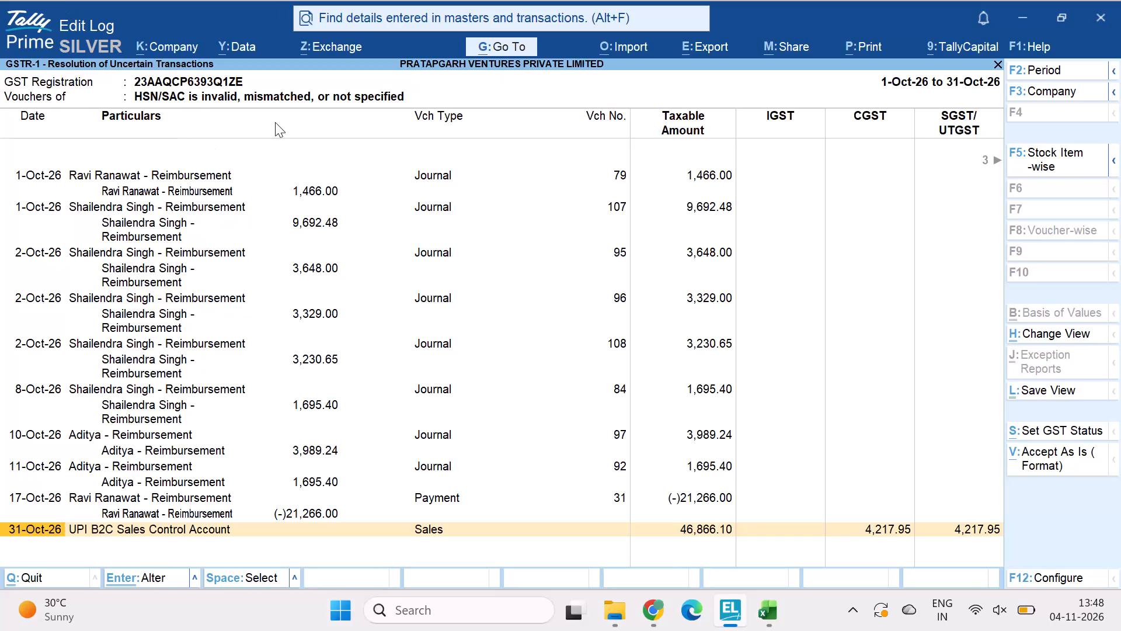
Review the ledger and tax lines of the 31-Oct-26 UPI B2C Sales Control Account sales voucher again, and return to the HSN/SAC exception list.
key(Down)
key(Down)
key(Down)
key(Up)
key(Down)
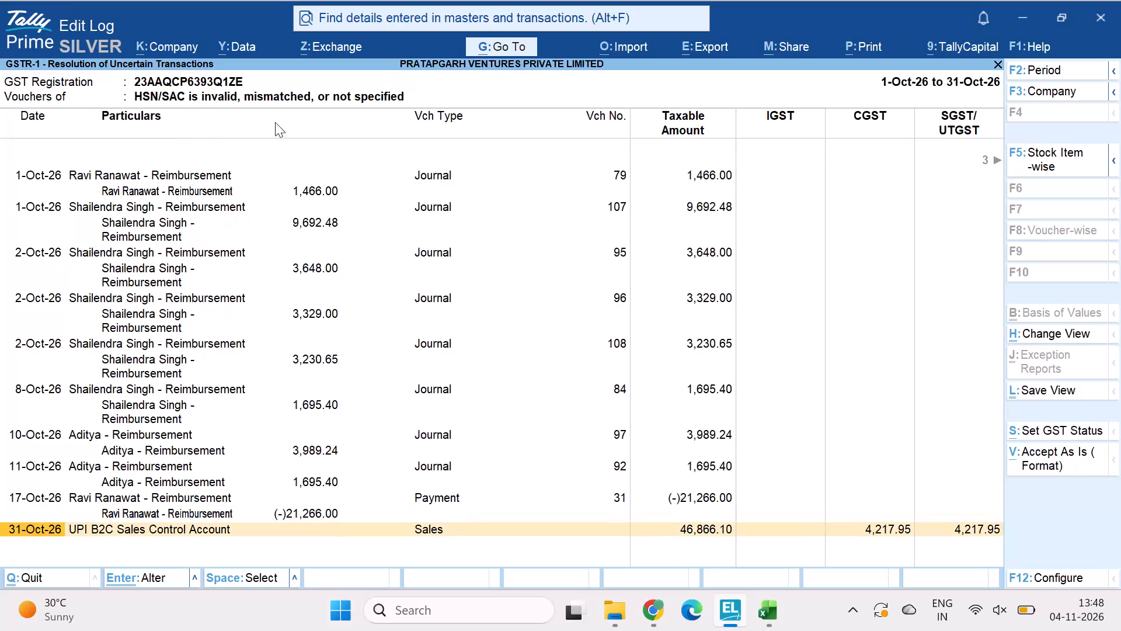
key(Return)
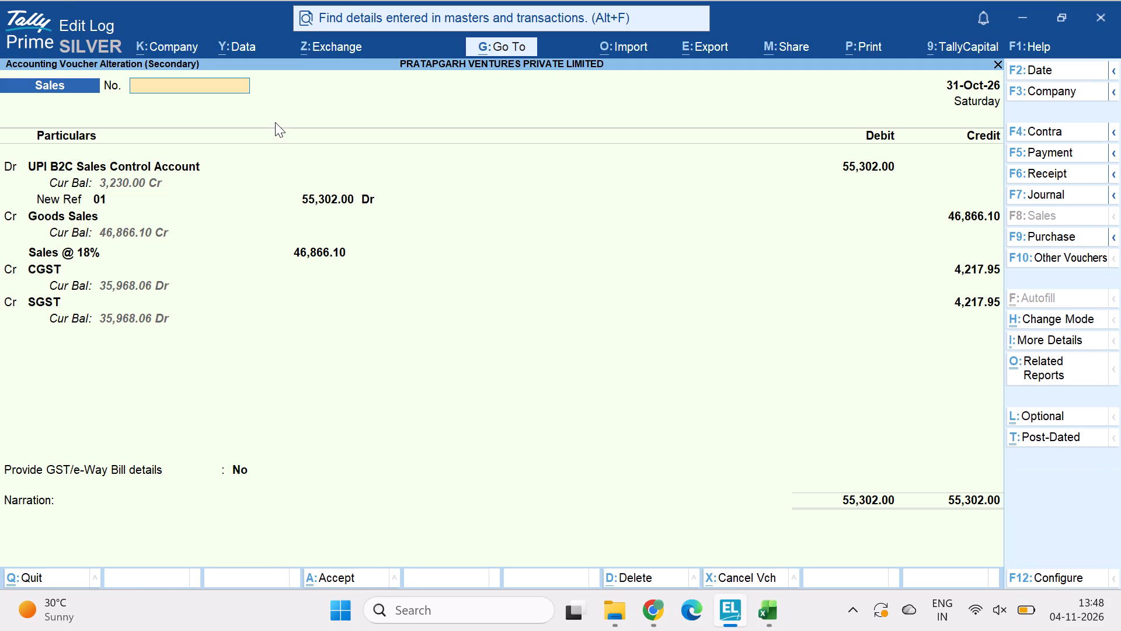
key(Escape)
key(Escape)
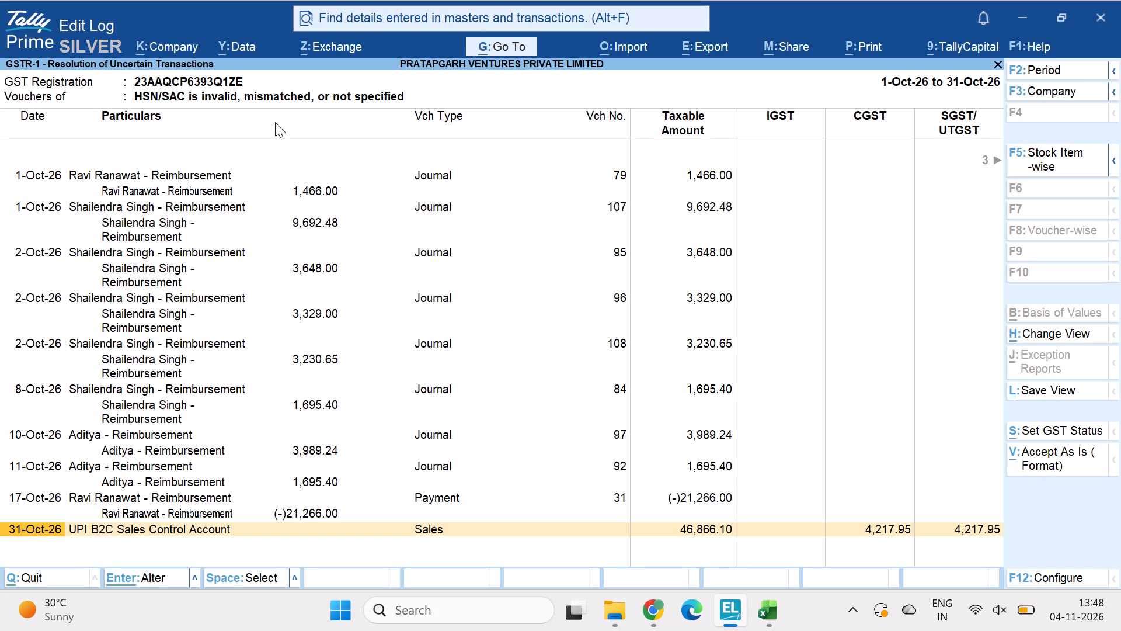
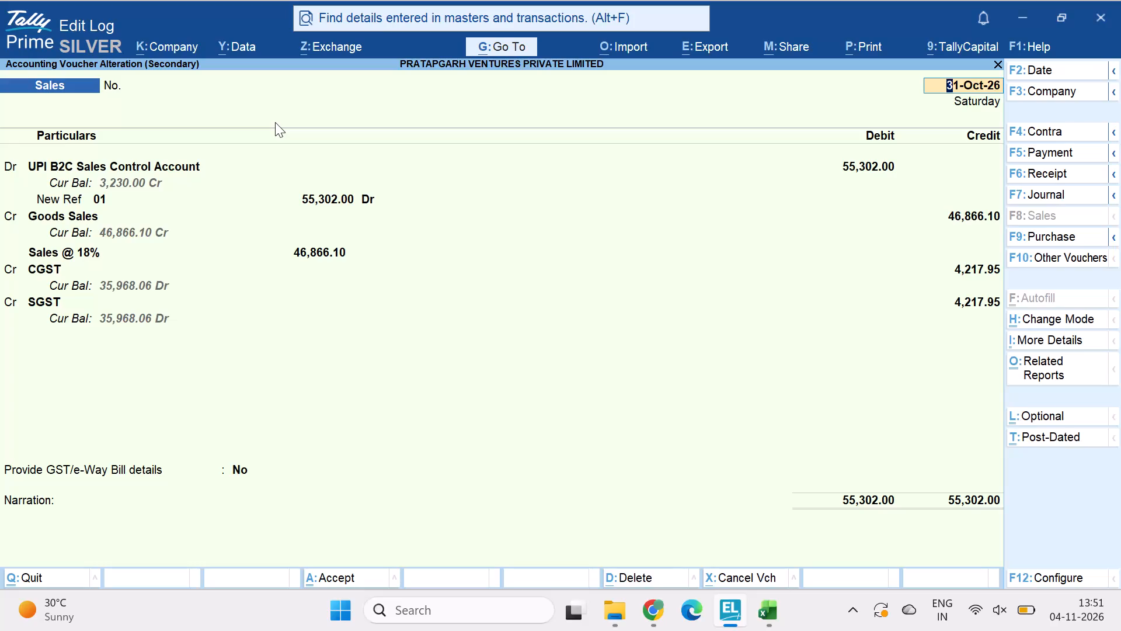
Return to the HSN/SAC exception list and reopen the 31-Oct-26 UPI B2C Sales Control Account sales voucher for review.
key(Escape)
key(Escape)
key(Escape)
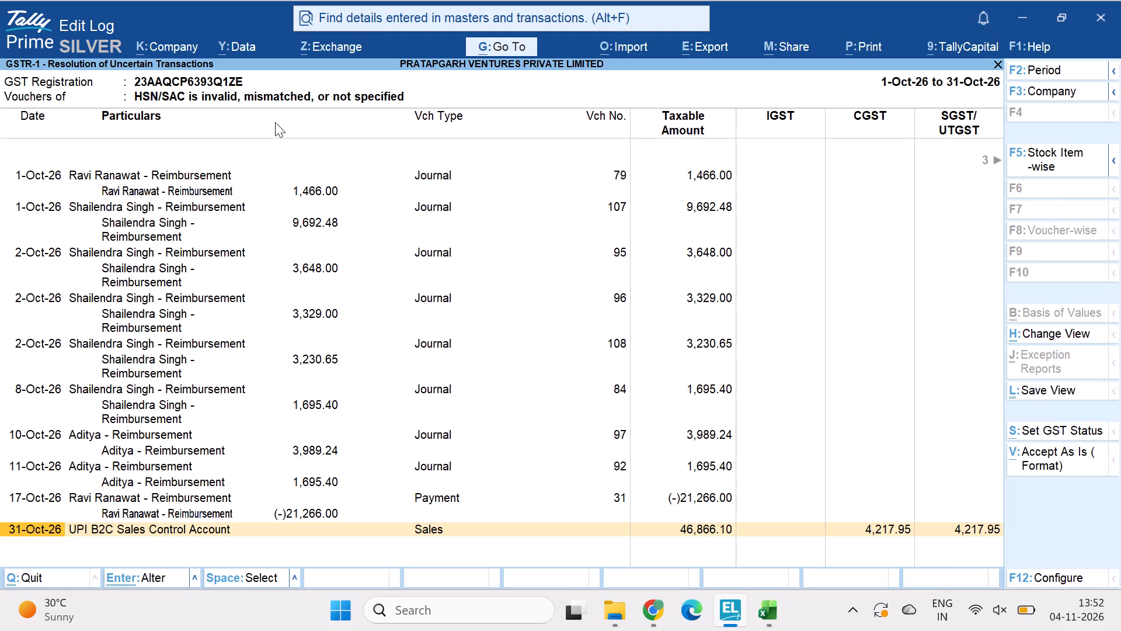
key(Return)
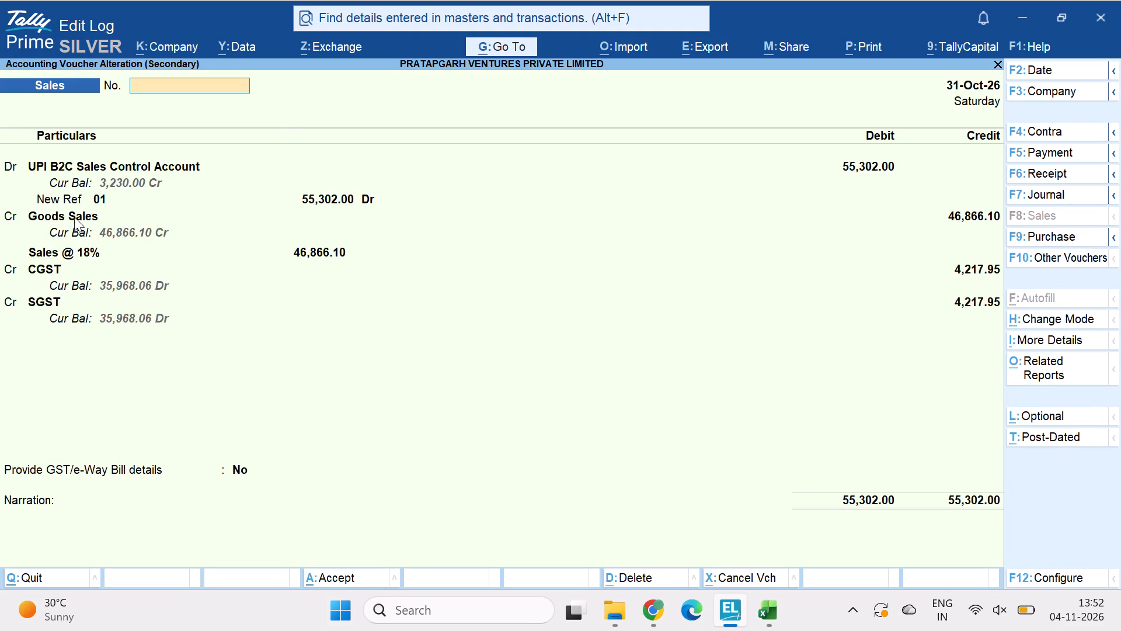
Open the Goods Sales ledger from the sales voucher for alteration and rename it as Catering Services @ 18%.
click(72, 216)
key(ctrl+Return)
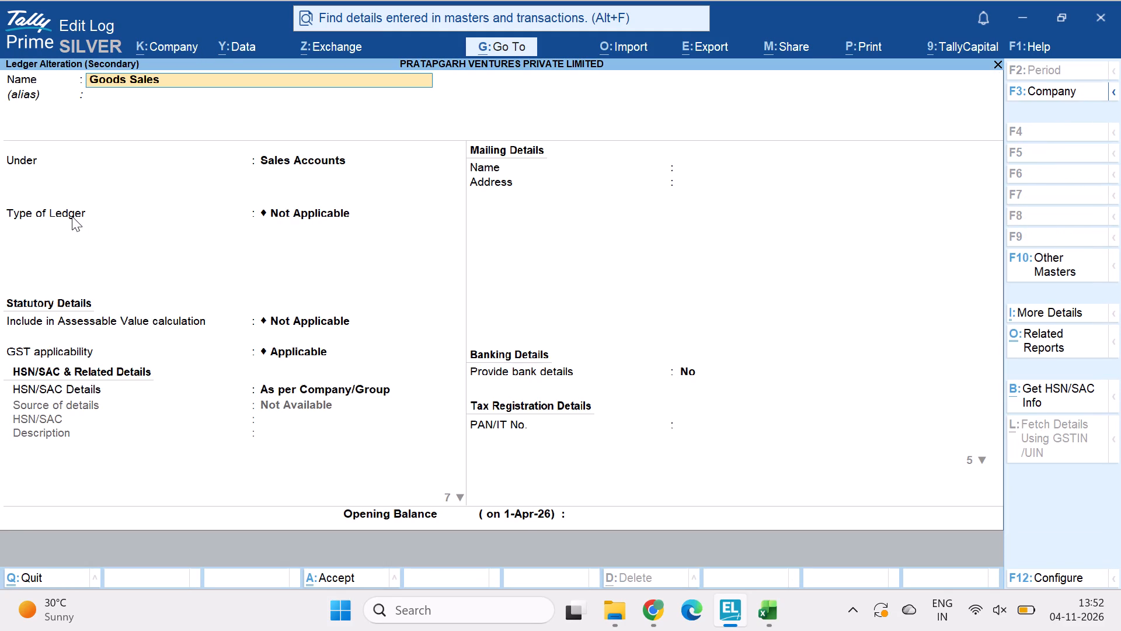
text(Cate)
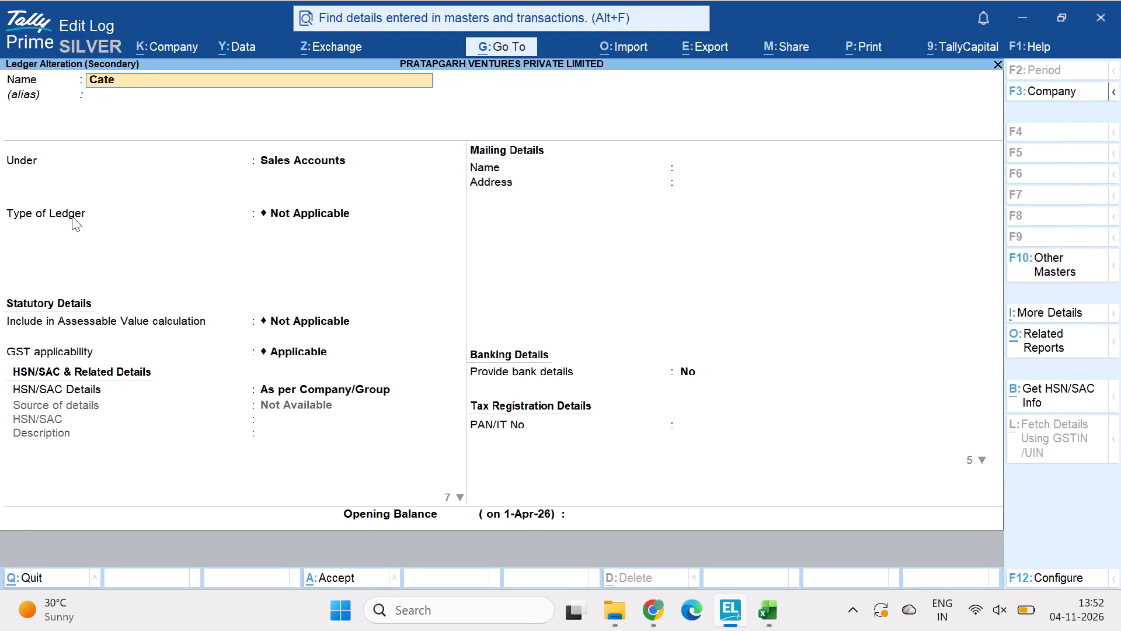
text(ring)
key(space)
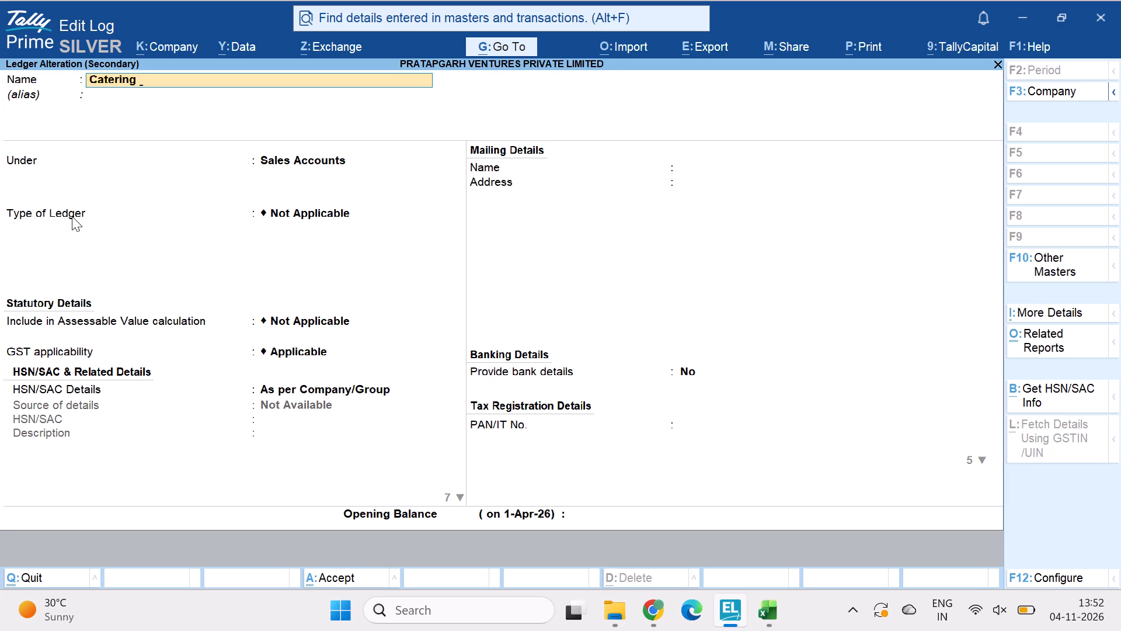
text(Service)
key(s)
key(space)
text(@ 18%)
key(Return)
Set the ledger's HSN/SAC Details to Specify Details Here, keeping its group, ledger type and GST applicability.
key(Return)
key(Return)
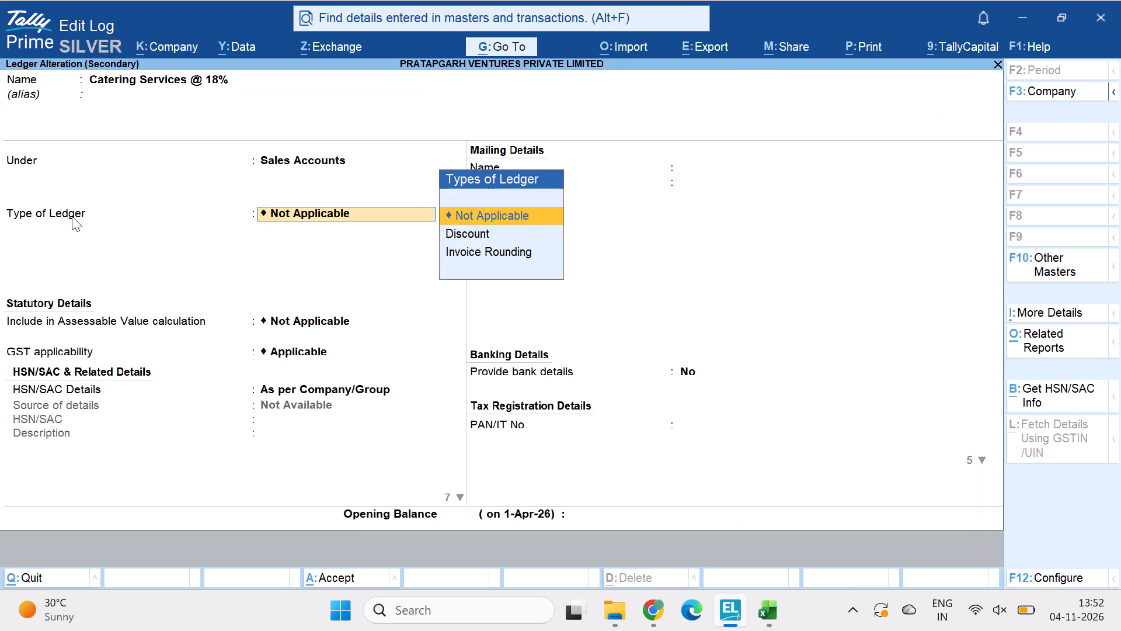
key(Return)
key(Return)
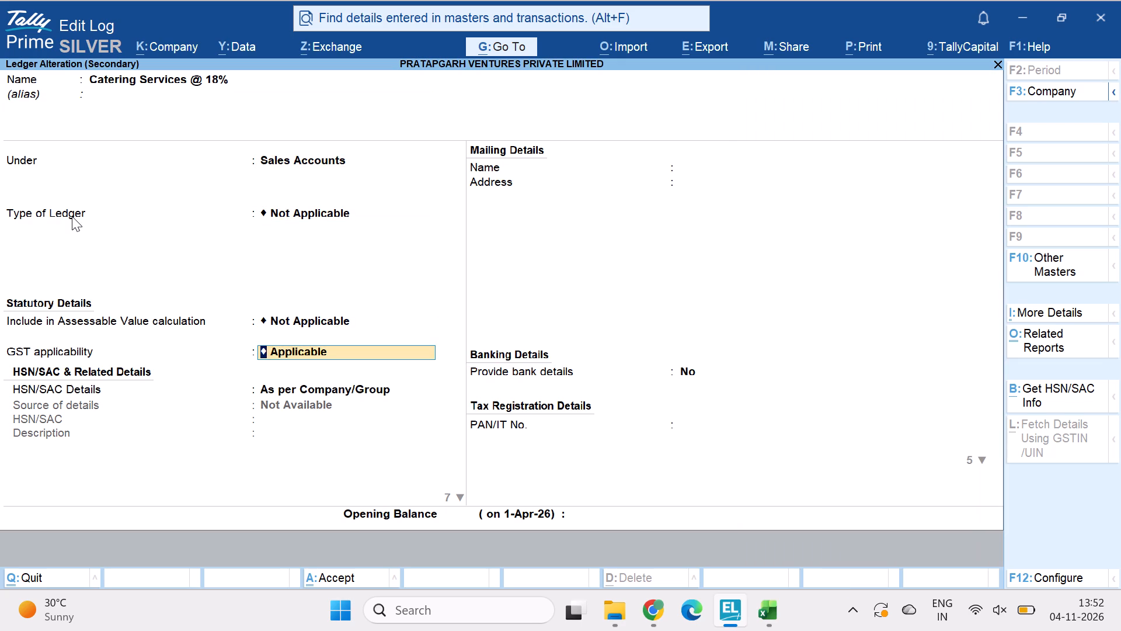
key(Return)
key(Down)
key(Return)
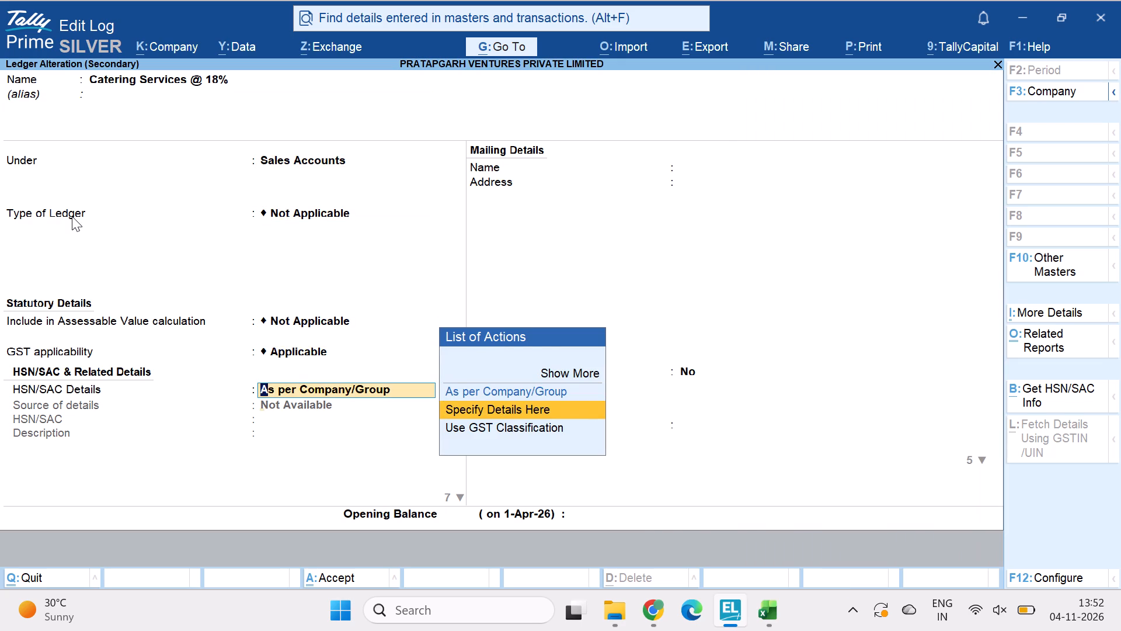
Switch from the ledger to the Expenses details folder and cycle through the other open windows.
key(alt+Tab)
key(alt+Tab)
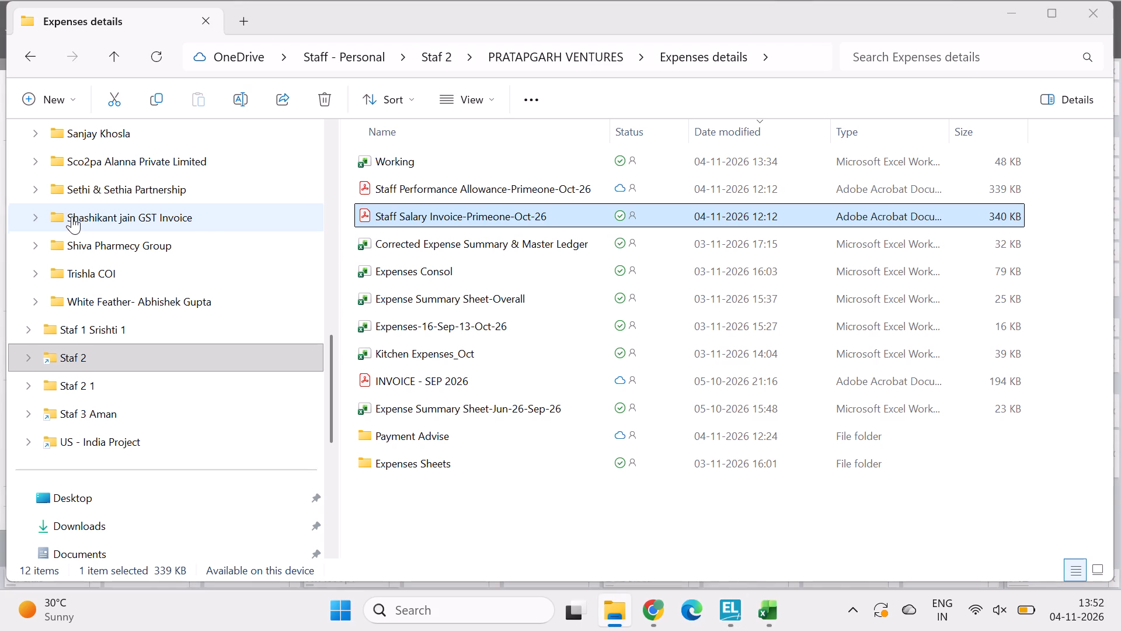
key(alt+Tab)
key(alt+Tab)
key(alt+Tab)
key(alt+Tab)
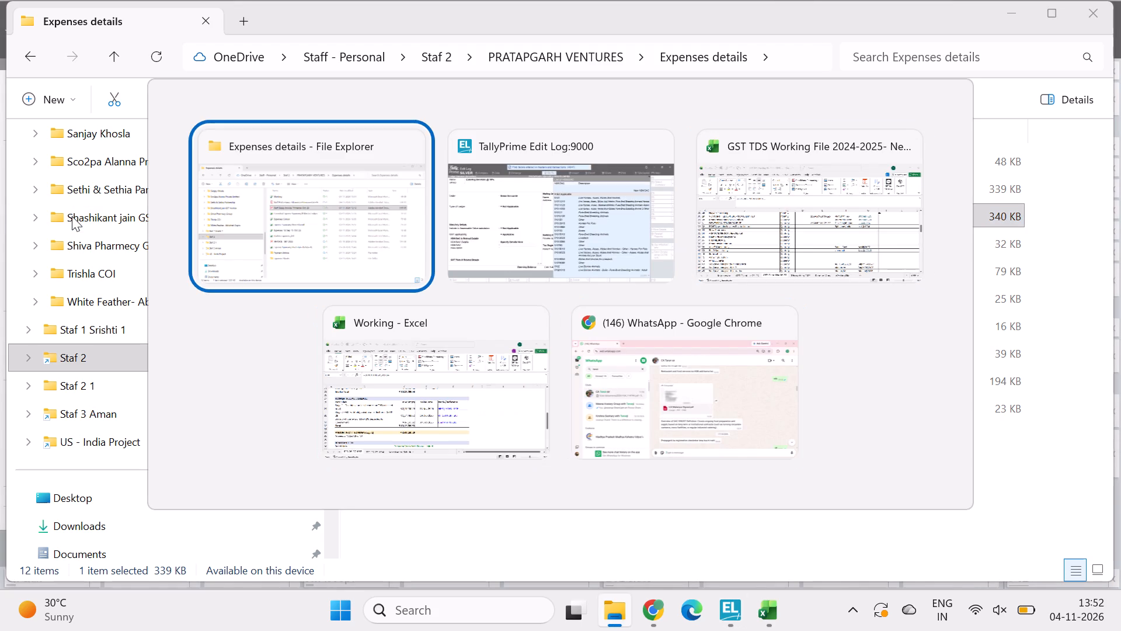
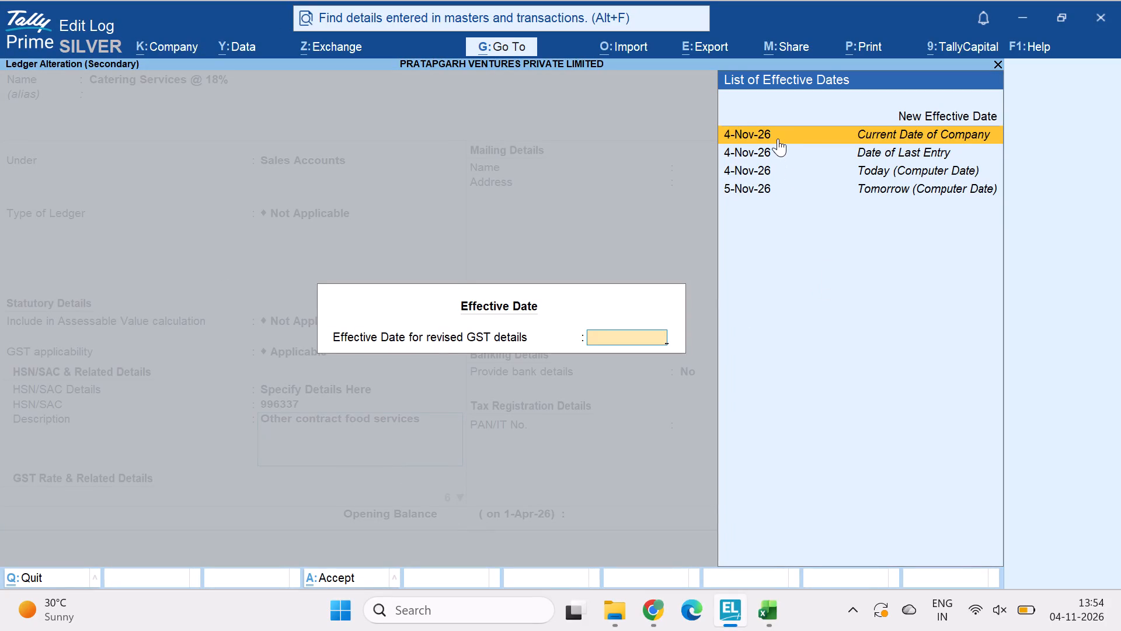
Set 1-Apr-26 as the new effective date for the revised GST details of the Catering Services @ 18% ledger.
text(01-)
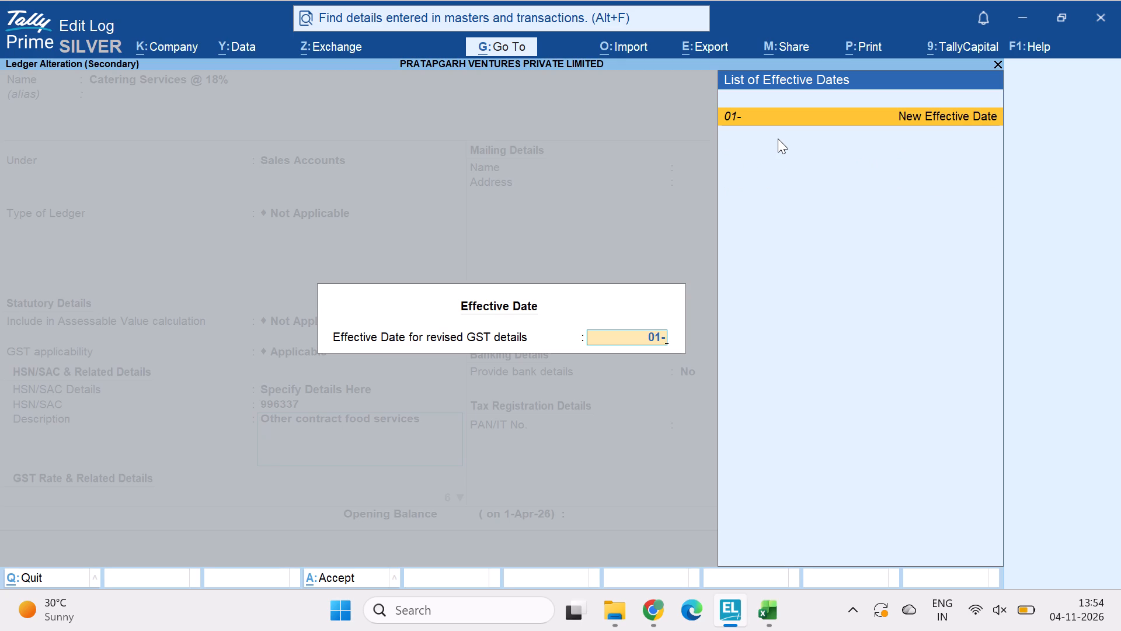
key(0)
key(4)
text(-26)
key(Return)
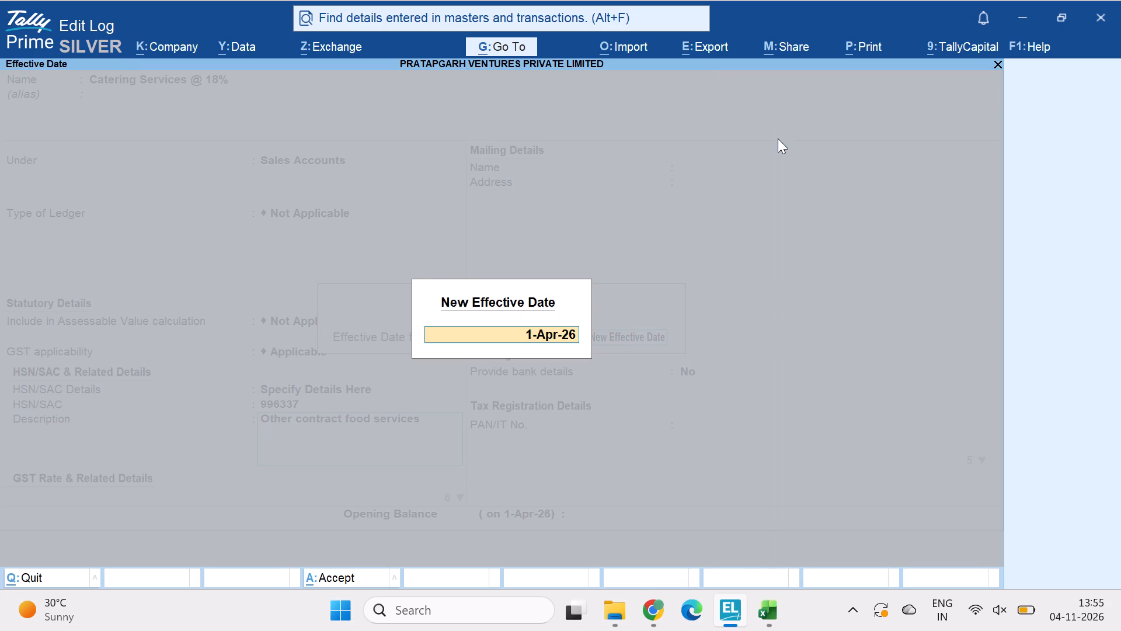
key(Return)
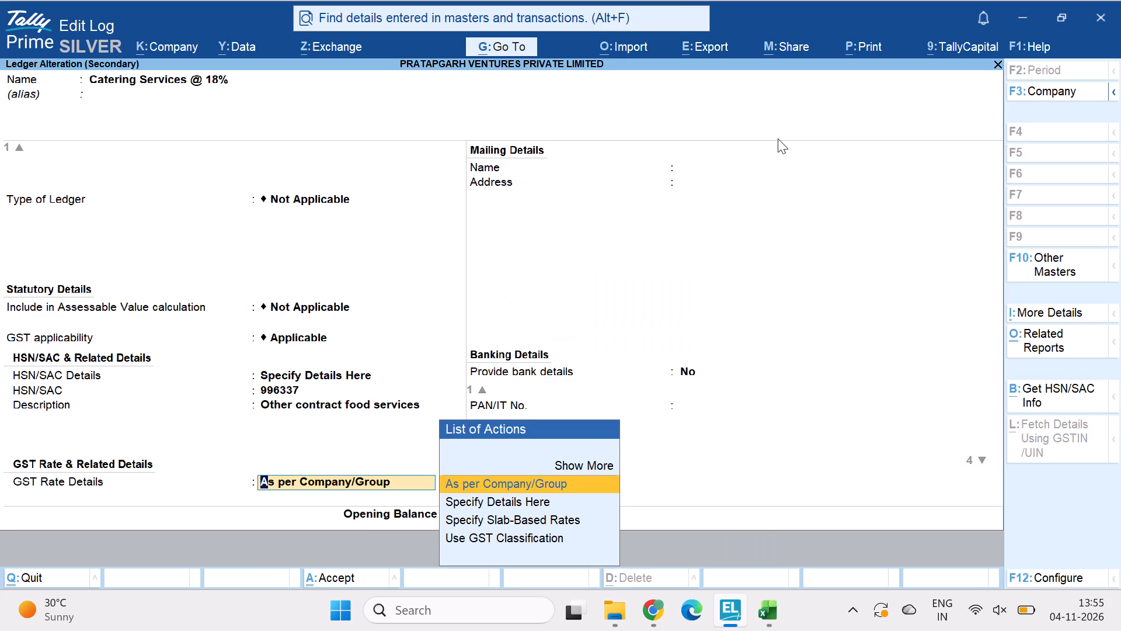
Switch to File Explorer showing the Expenses details folder of PRATAPGARH VENTURES.
key(alt+Tab)
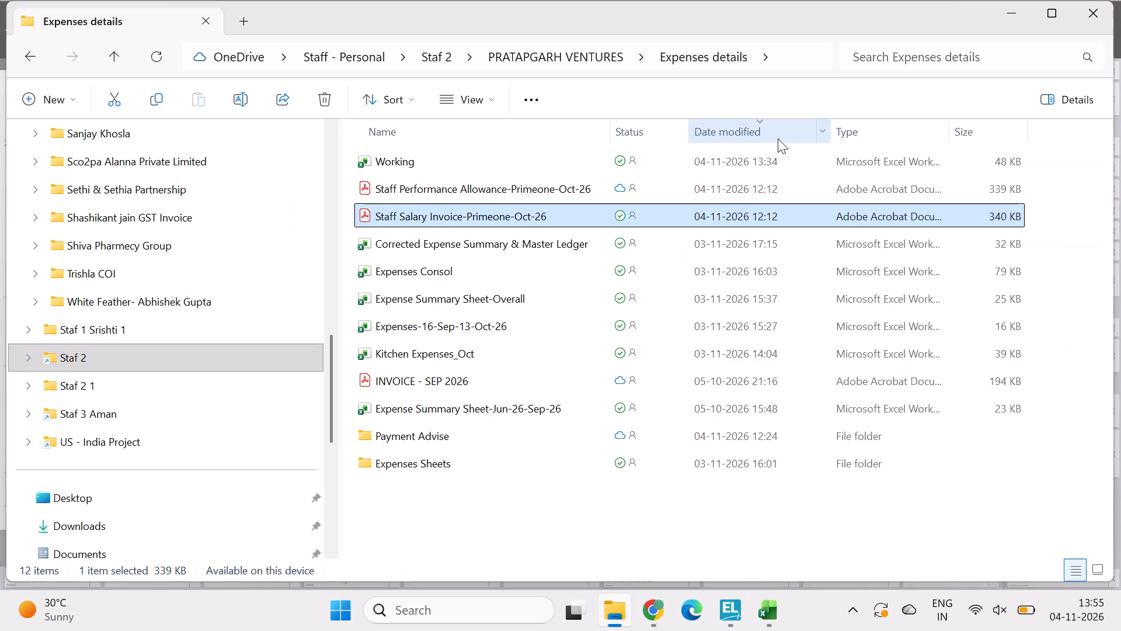
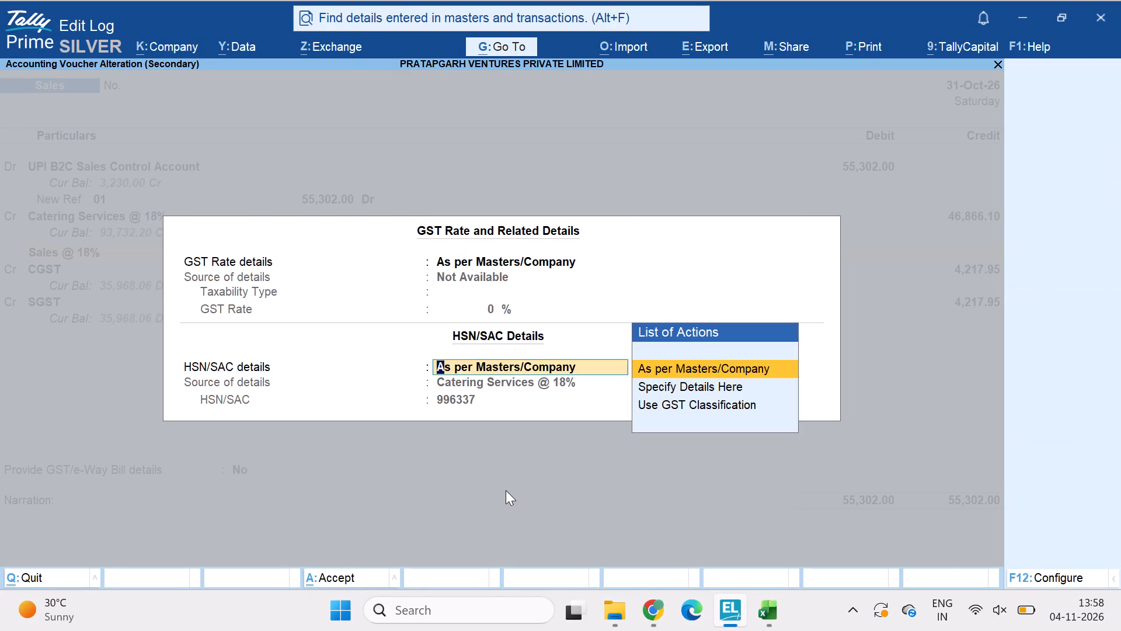
Keep the HSN/SAC details as per Masters/Company for Catering Services @ 18% in the 31-Oct-26 sales voucher.
key(Return)
key(Return)
key(Return)
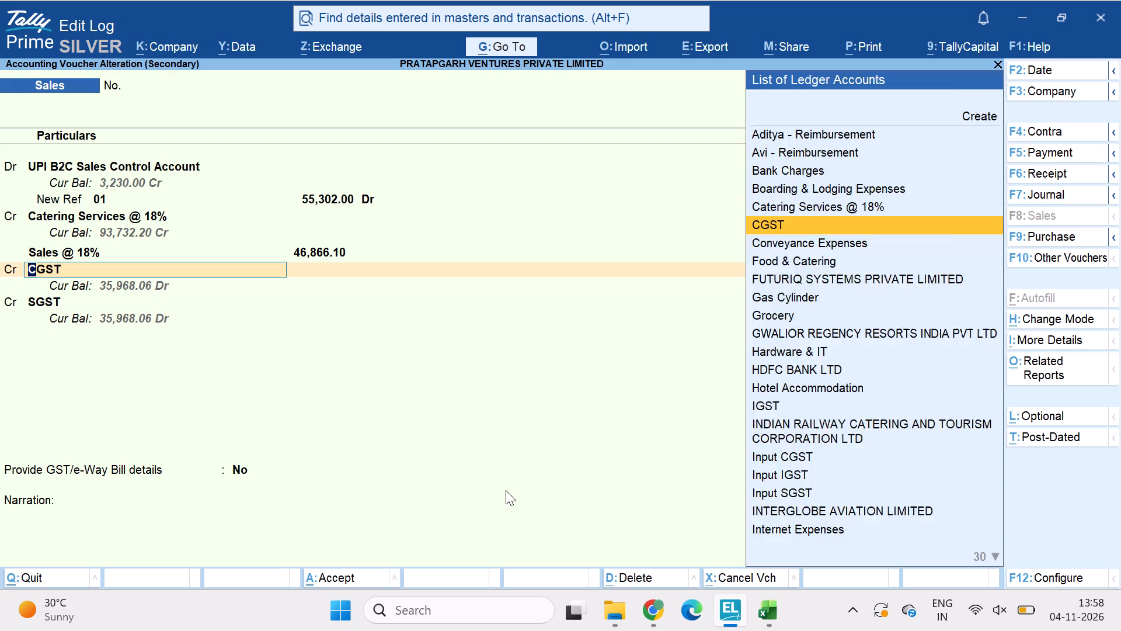
Save the 31-Oct-26 UPI B2C sales voucher without e-Way Bill details, declining e-Way Bill generation, WhatsApp sign-up and printing.
key(Return)
key(Return)
key(Return)
key(Return)
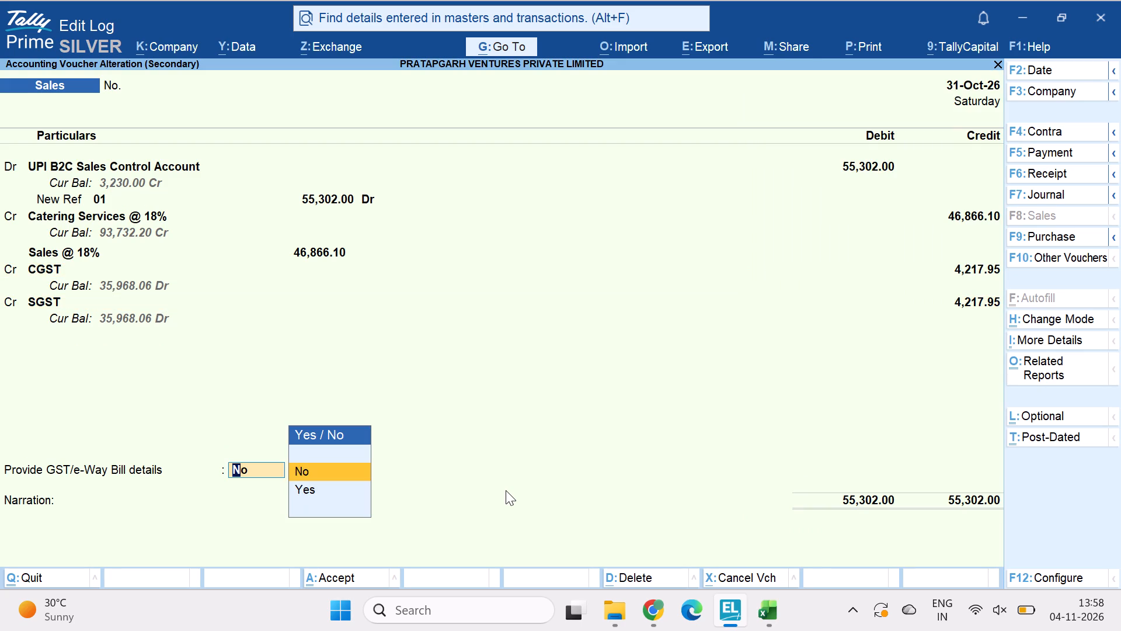
key(Return)
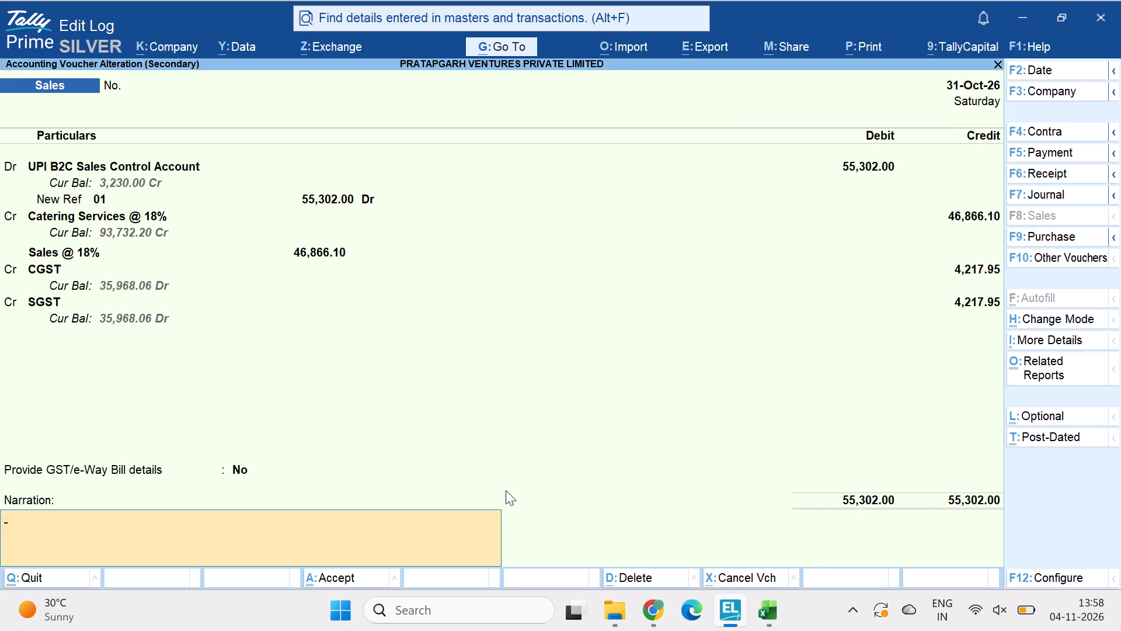
key(Return)
key(Return)
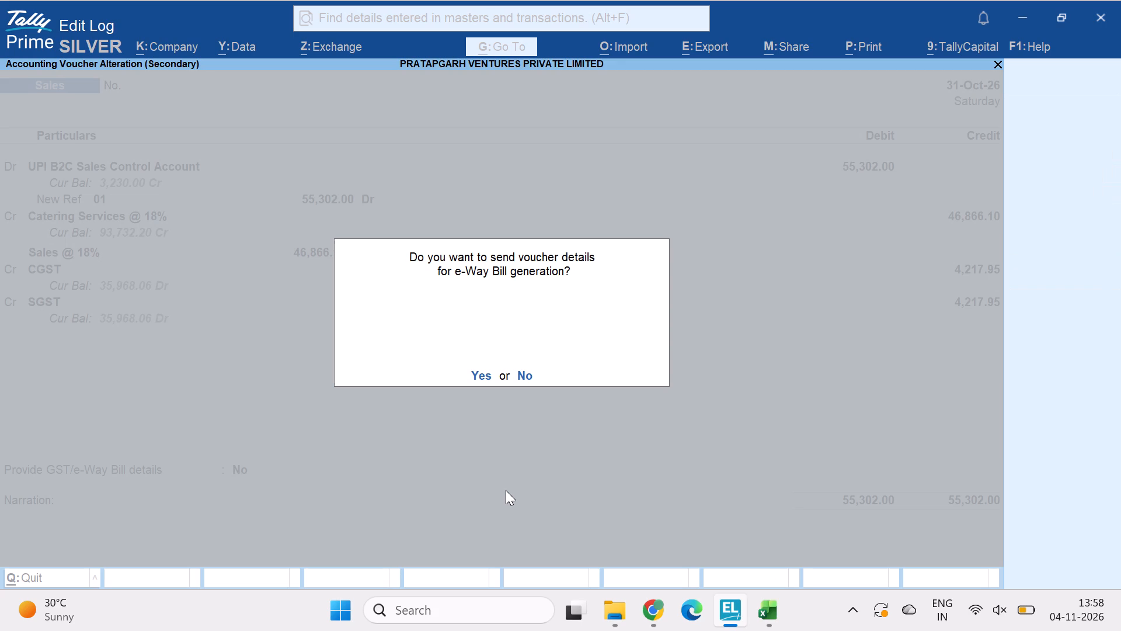
click(524, 377)
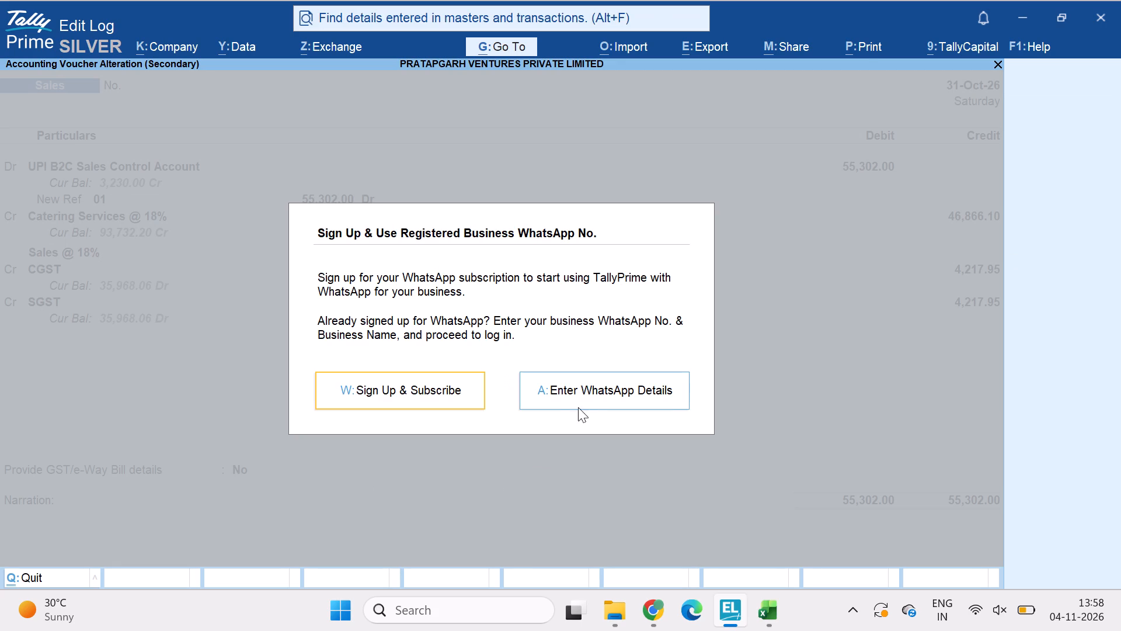
key(Escape)
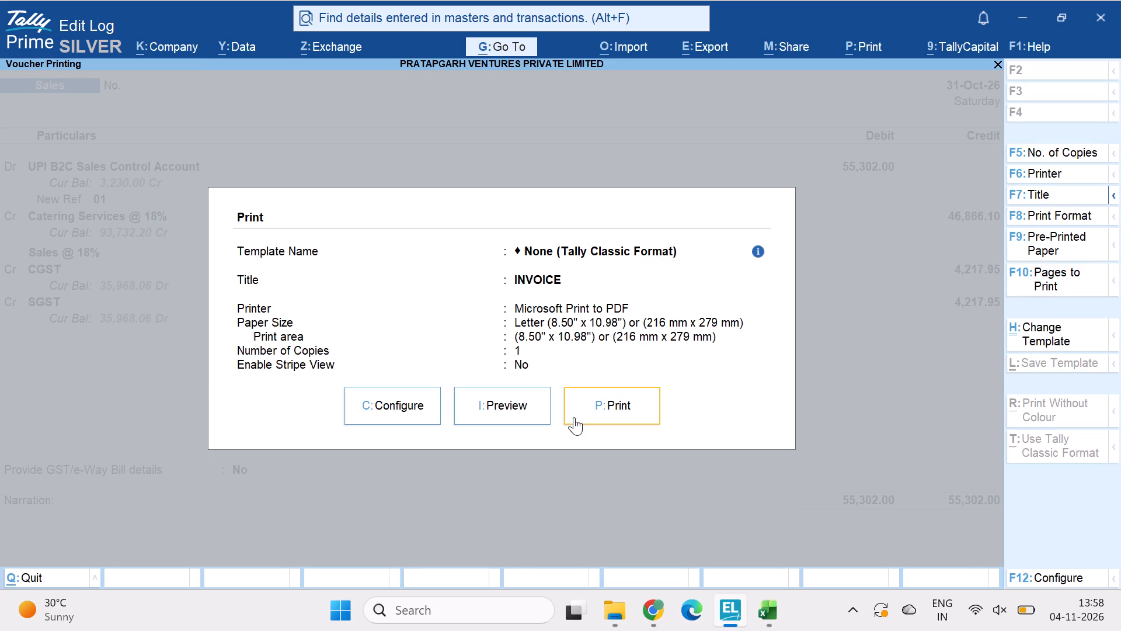
key(Escape)
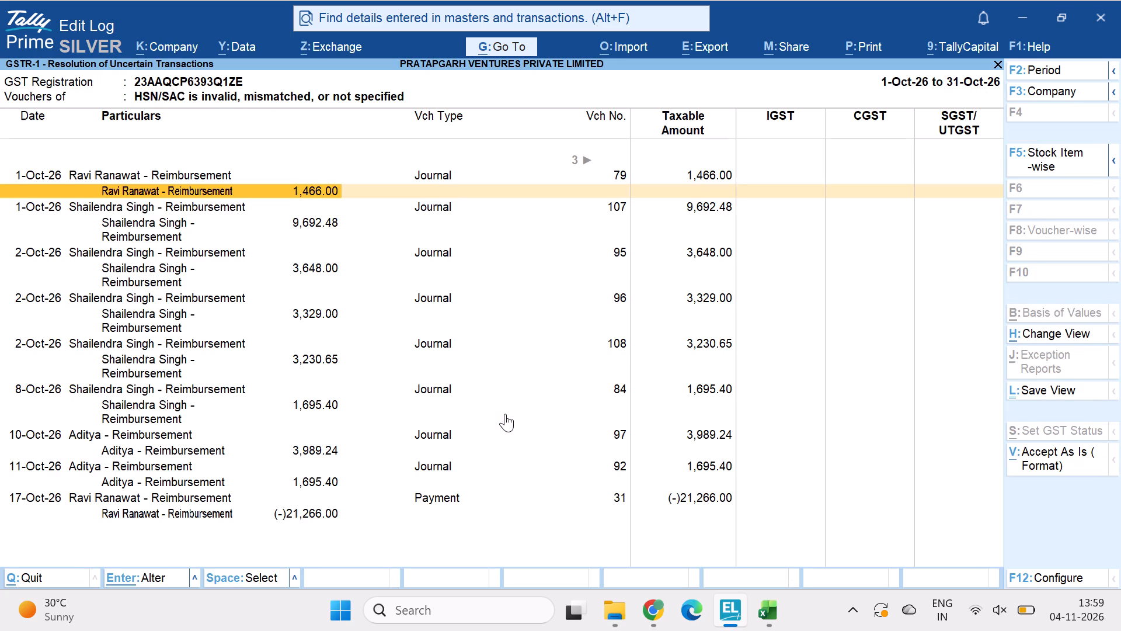
Return to the October GSTR-1 summary and review the return view sections from B2B Invoices through Document Summary.
key(Escape)
key(Escape)
key(Down)
key(Down)
key(Down)
key(Down)
key(Down)
key(Down)
key(Down)
key(Down)
key(Down)
key(Down)
key(Down)
key(Down)
key(Down)
key(Down)
key(Down)
key(Down)
key(Down)
key(Down)
key(Down)
key(Down)
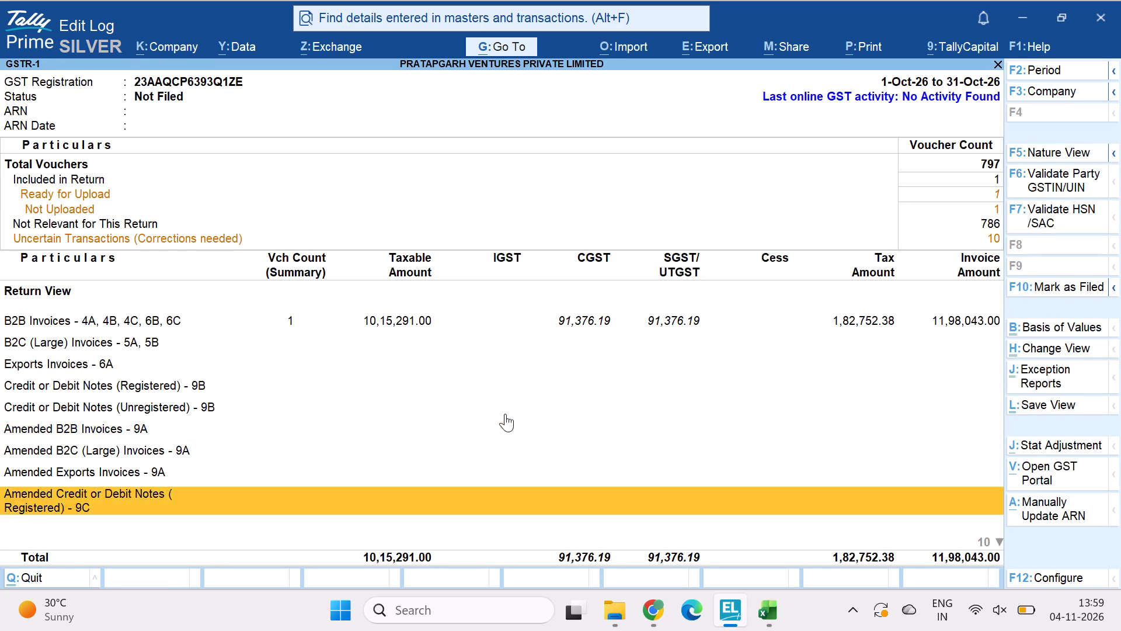
key(Up)
key(Up)
key(Up)
key(Up)
key(Up)
key(Up)
key(Up)
key(Up)
key(Up)
key(Up)
key(Up)
key(Up)
key(Up)
key(Up)
key(Up)
key(Up)
key(Up)
key(Up)
key(Up)
key(Up)
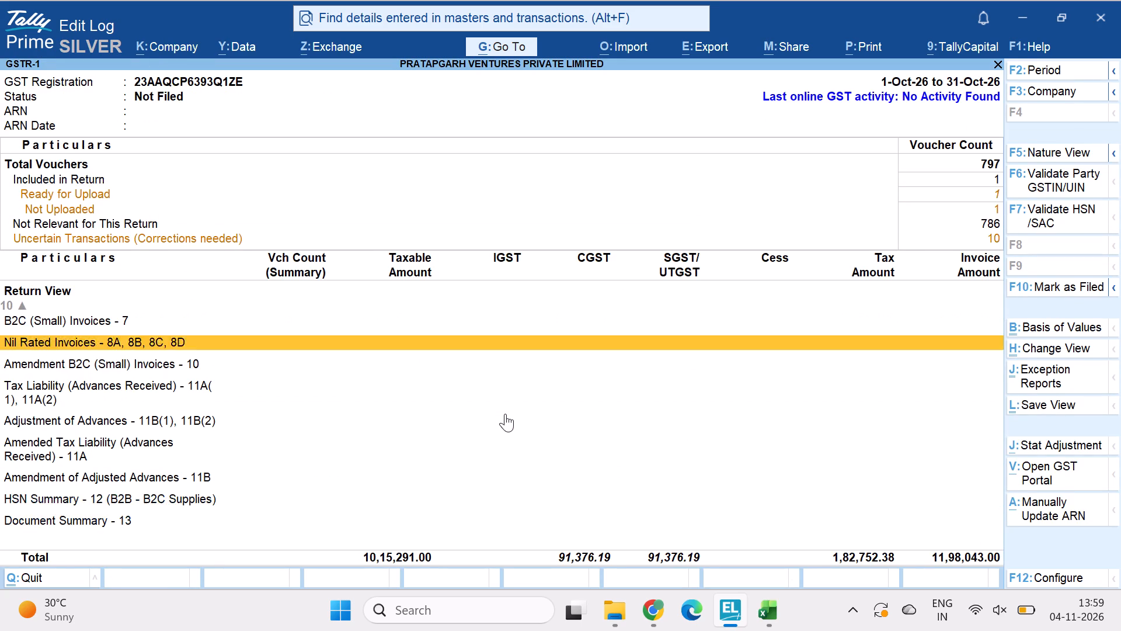
Open the Uncertain Transactions (Corrections needed) breakdown from the October GSTR-1 summary.
key(Down)
key(Down)
key(Down)
key(Down)
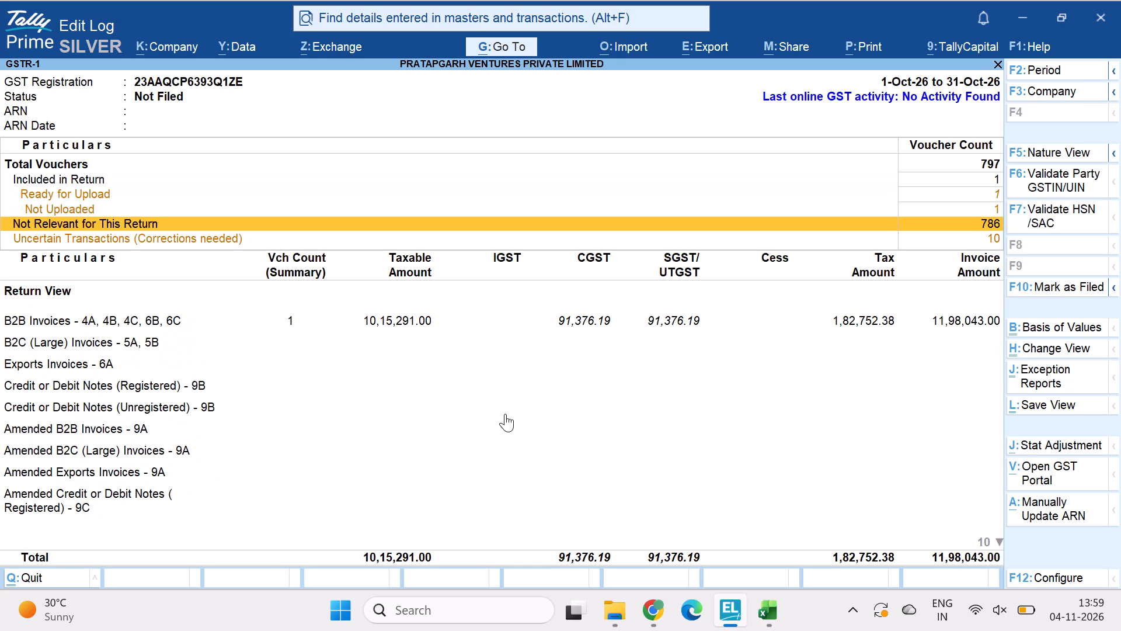
key(Down)
key(Return)
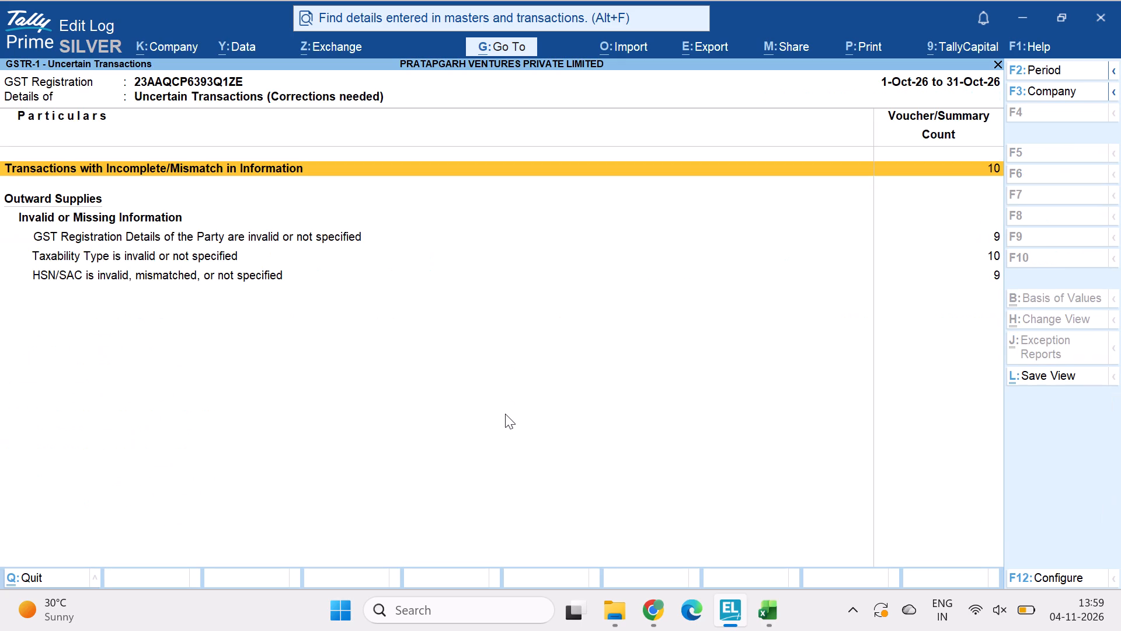
Open the October vouchers whose taxability type is invalid or not specified.
key(Down)
key(Down)
key(Down)
key(Down)
key(Up)
key(Up)
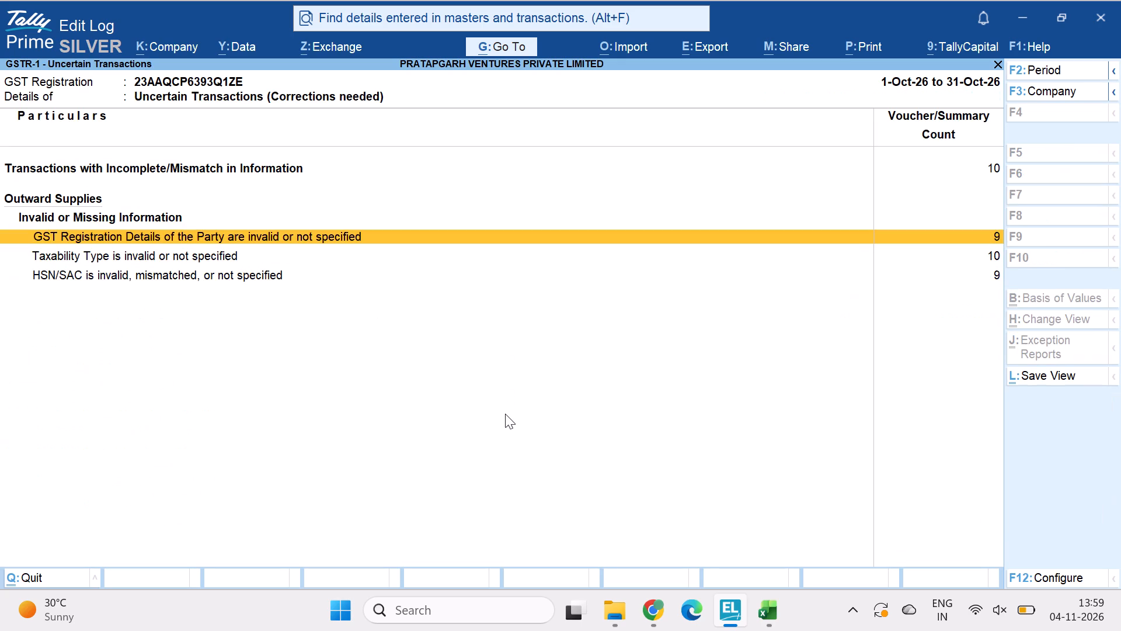
key(Down)
key(Return)
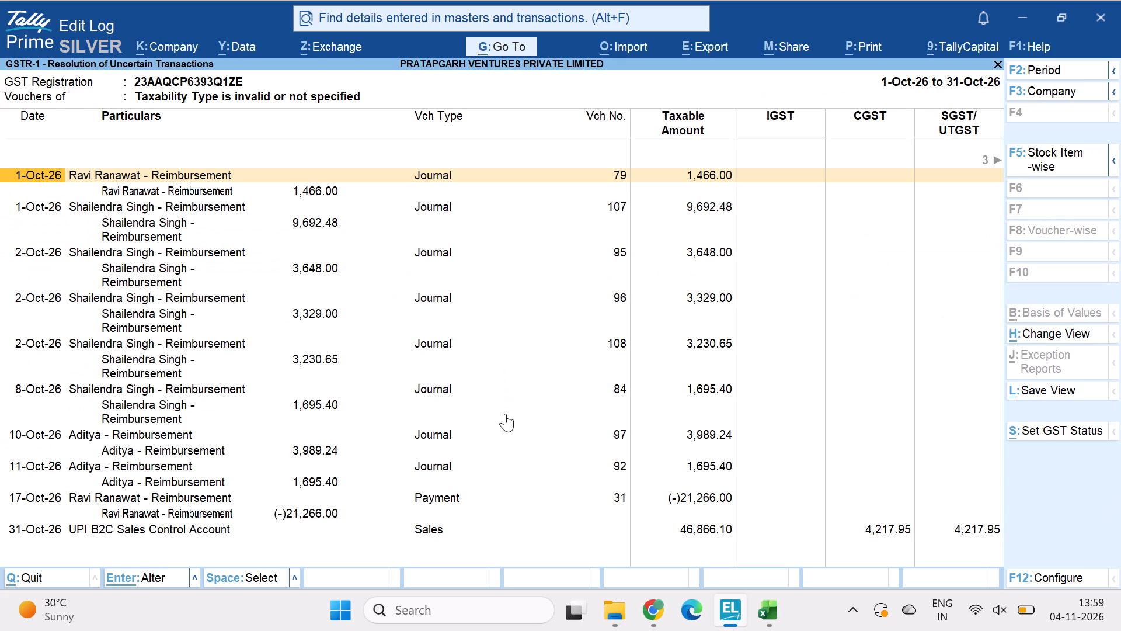
Open the 31-Oct-26 UPI B2C Sales Control Account sales voucher from the taxability type exceptions.
key(Down)
key(Down)
key(Down)
key(Down)
key(Down)
key(Down)
key(Down)
key(Down)
key(Down)
key(Down)
key(Down)
key(Down)
key(Down)
key(Down)
key(Down)
key(Down)
key(Down)
key(Down)
key(Down)
key(Down)
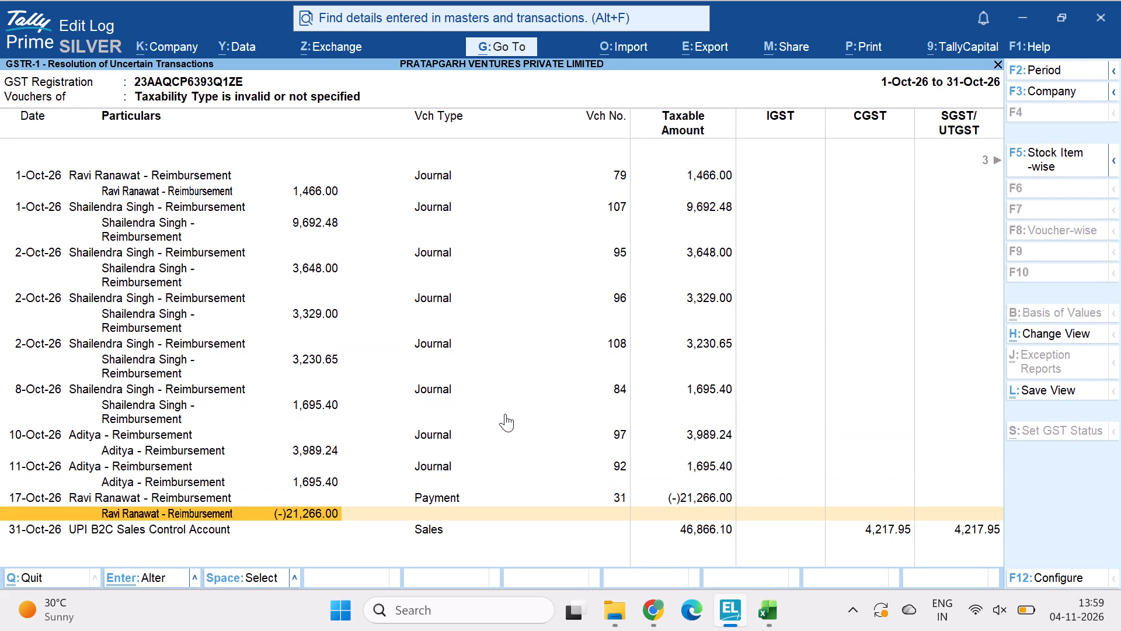
key(Return)
key(Return)
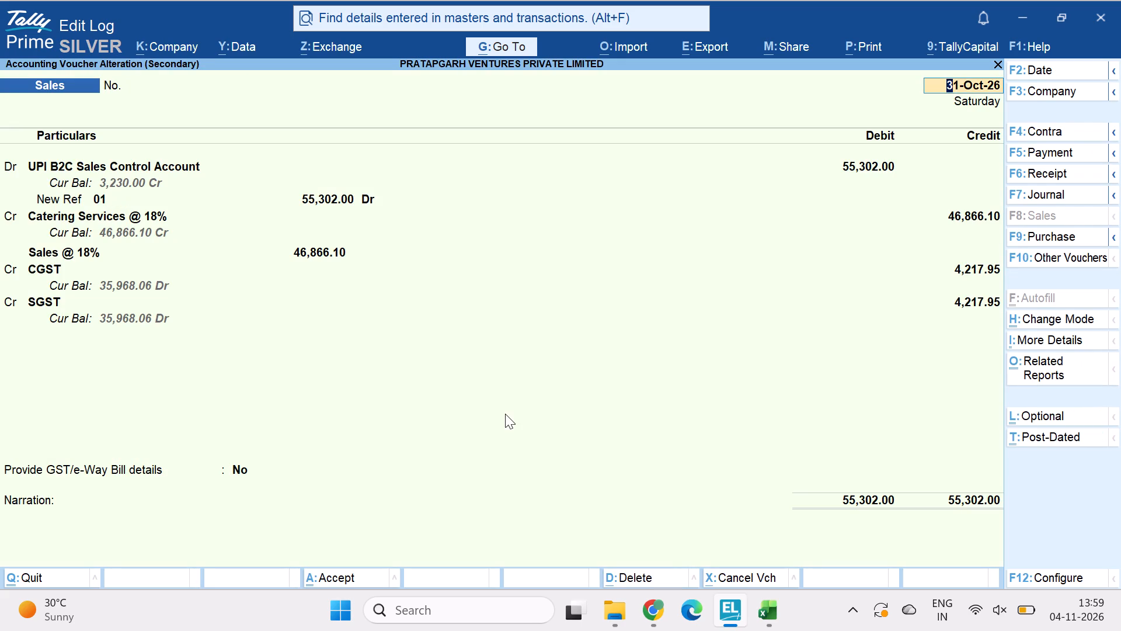
Set the sales voucher's number to 01-31 and save the voucher.
key(Return)
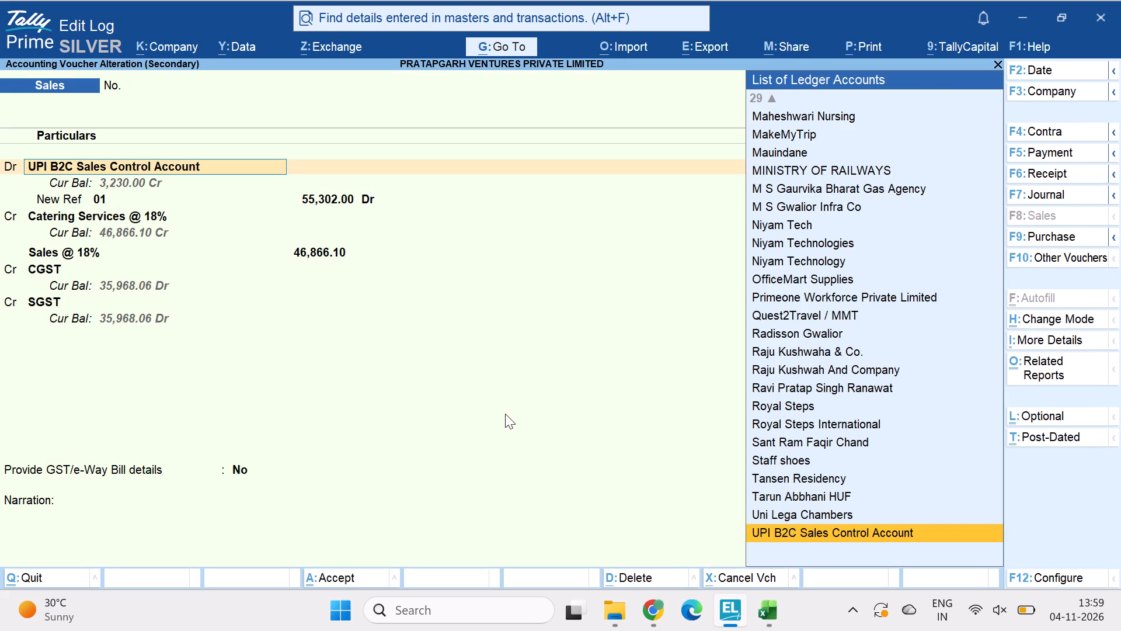
key(BackSpace)
key(BackSpace)
text(01-)
text(30)
key(Return)
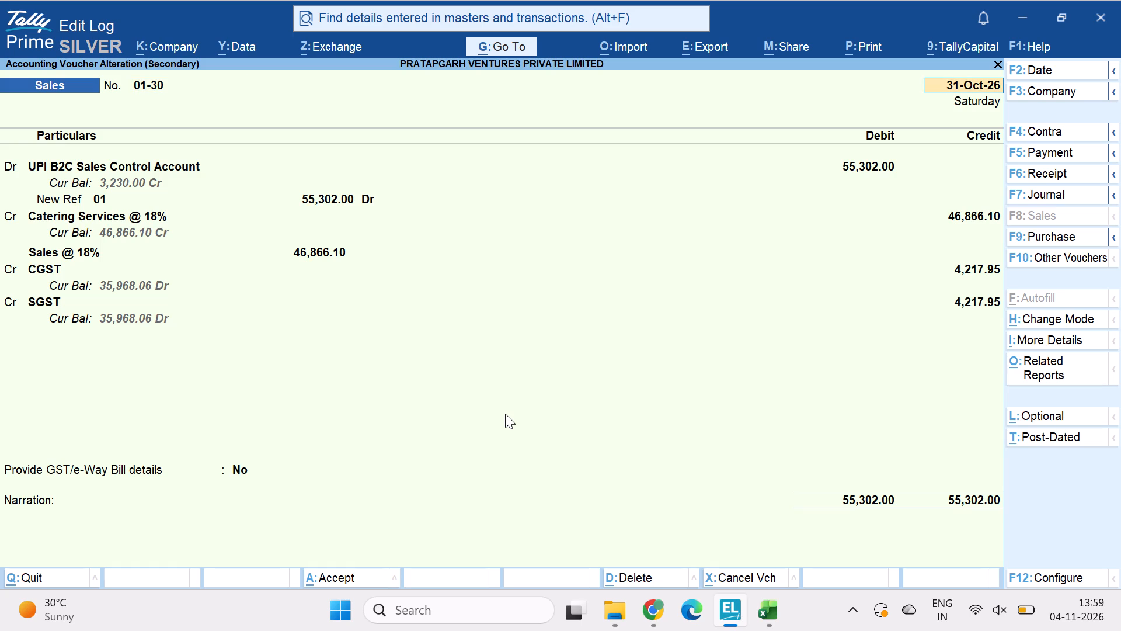
key(BackSpace)
key(End)
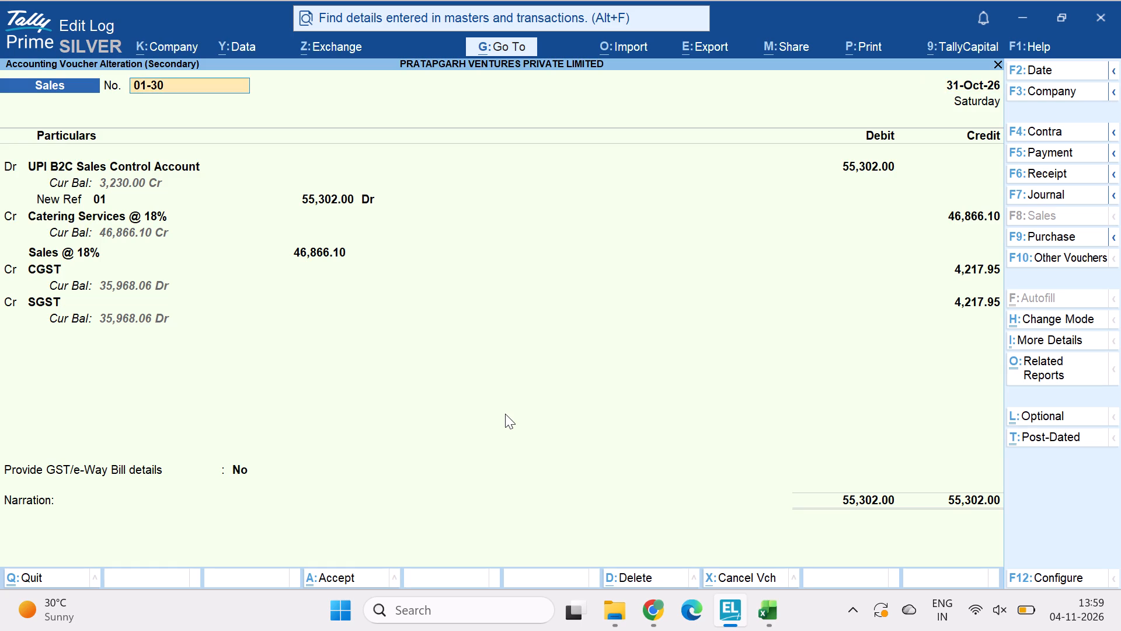
key(BackSpace)
key(1)
key(Return)
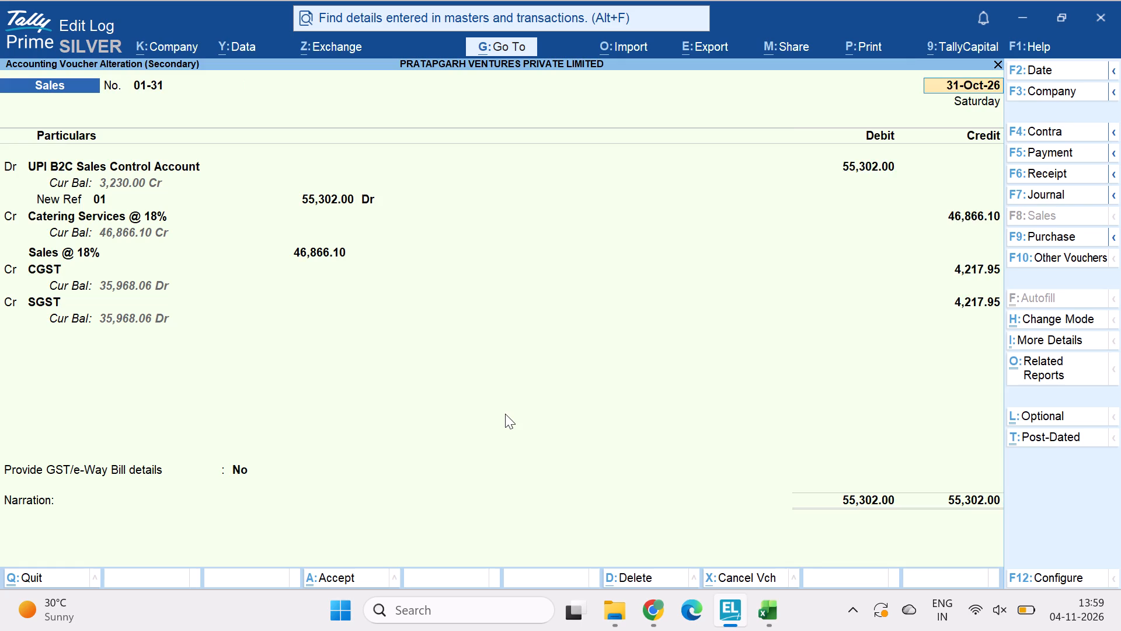
key(Return)
key(Return)
key(Return)
key(Return)
key(Return)
key(Return)
key(Return)
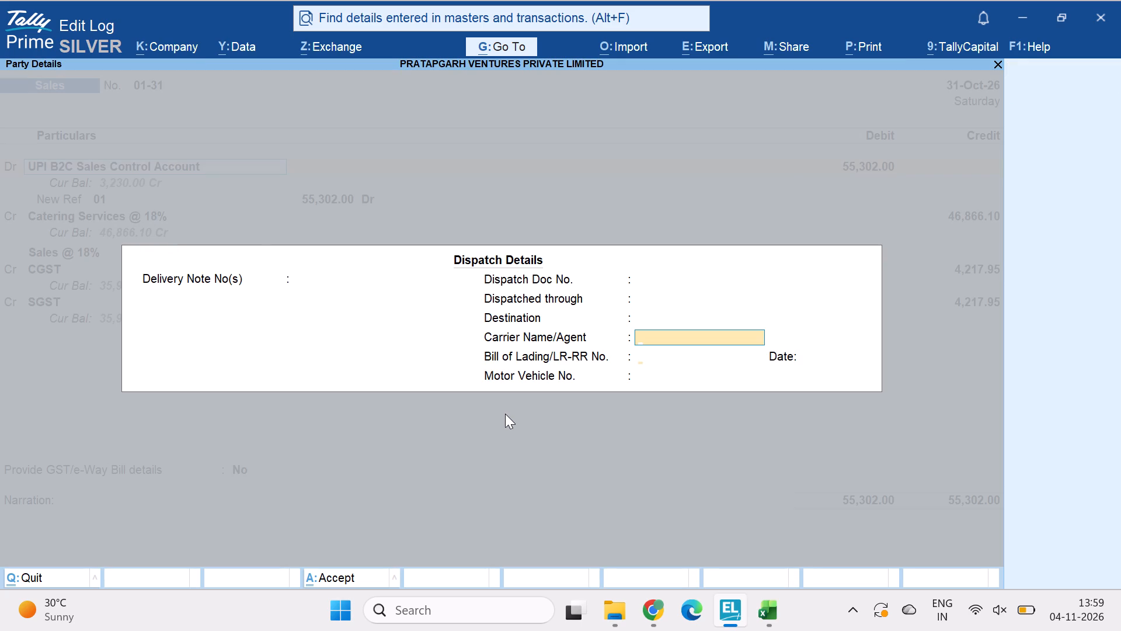
key(ctrl+a)
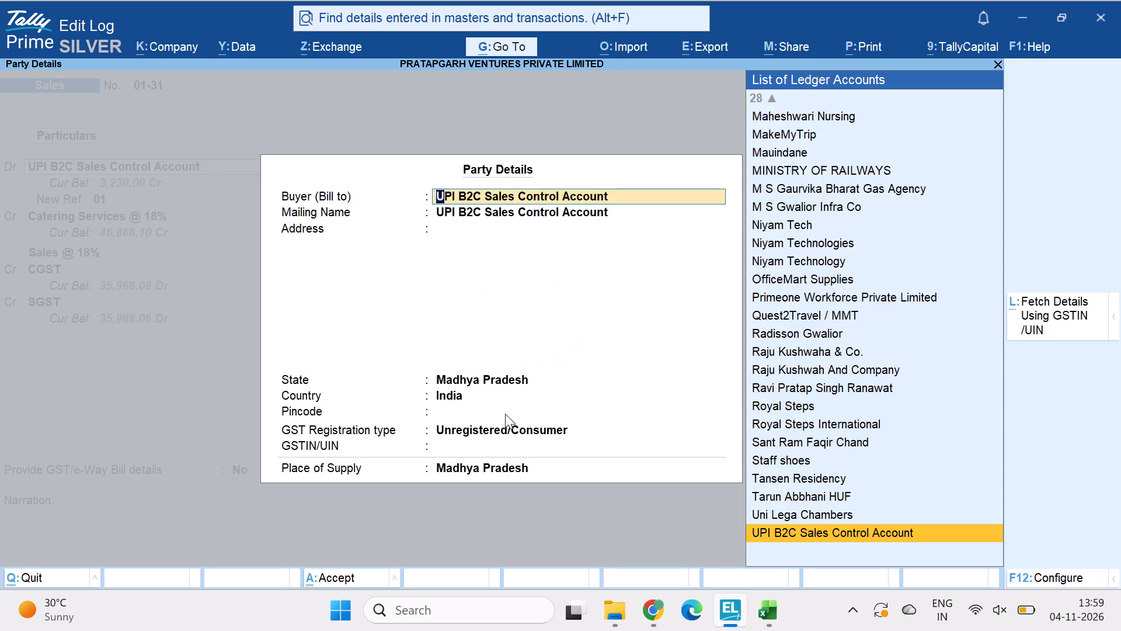
Re-save sales voucher 01-31 dated 31-Oct-26, keeping its existing party details, New Ref 01 bill reference, cost allocation and ledger entries.
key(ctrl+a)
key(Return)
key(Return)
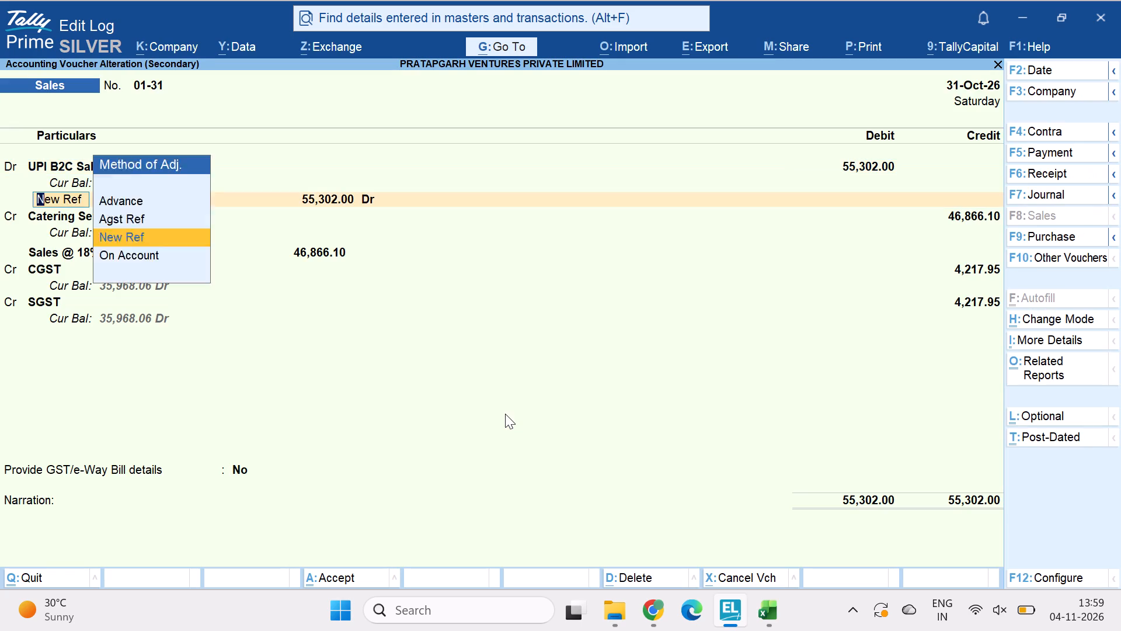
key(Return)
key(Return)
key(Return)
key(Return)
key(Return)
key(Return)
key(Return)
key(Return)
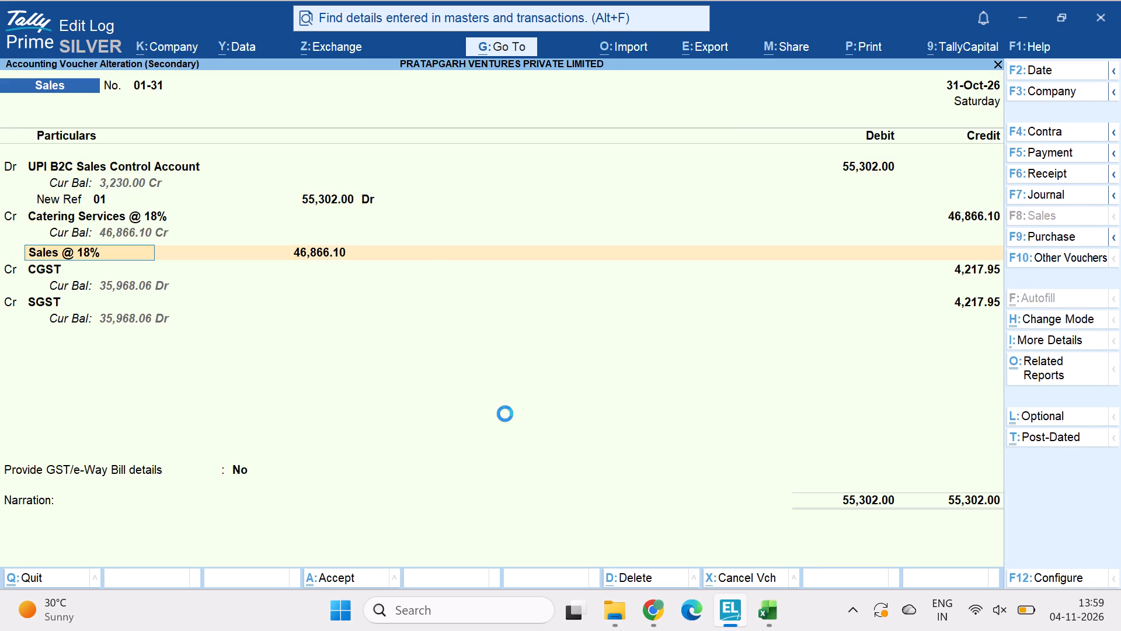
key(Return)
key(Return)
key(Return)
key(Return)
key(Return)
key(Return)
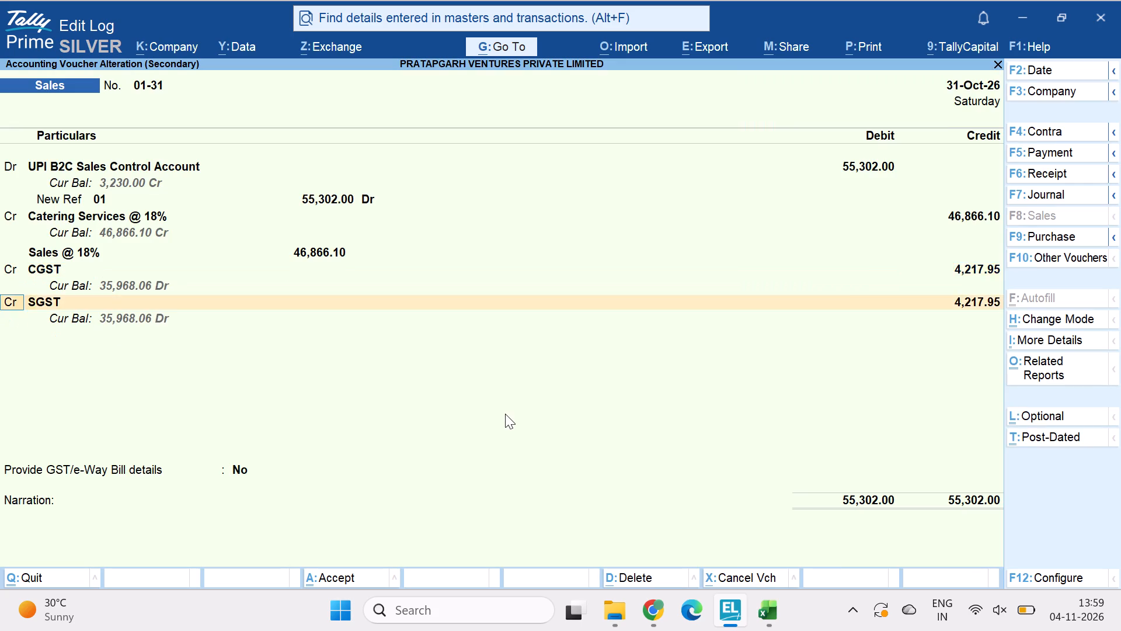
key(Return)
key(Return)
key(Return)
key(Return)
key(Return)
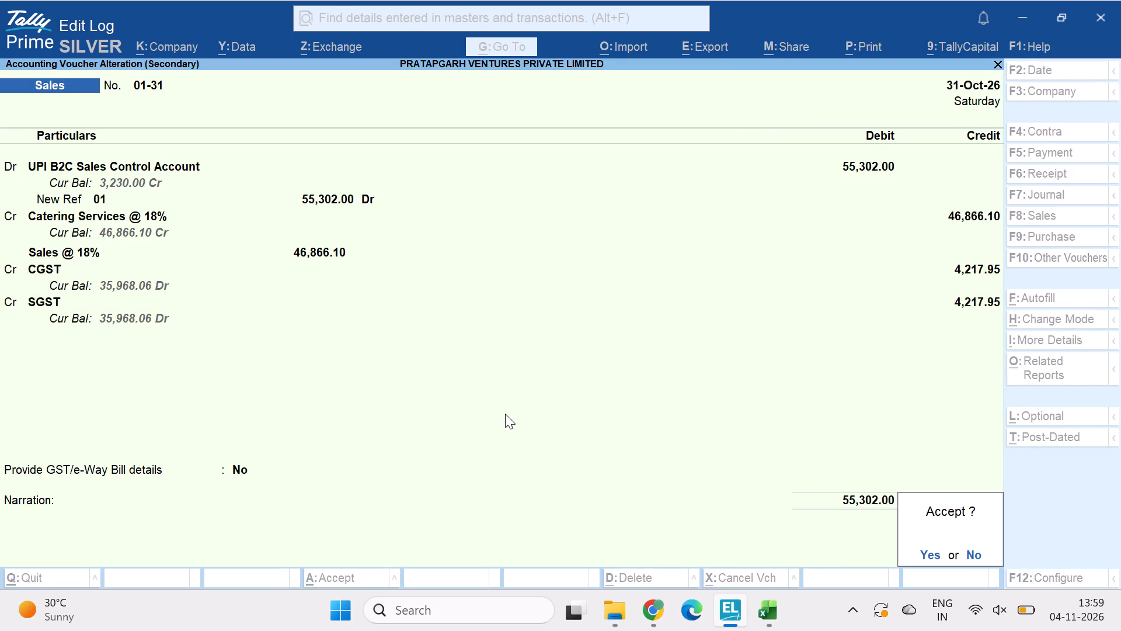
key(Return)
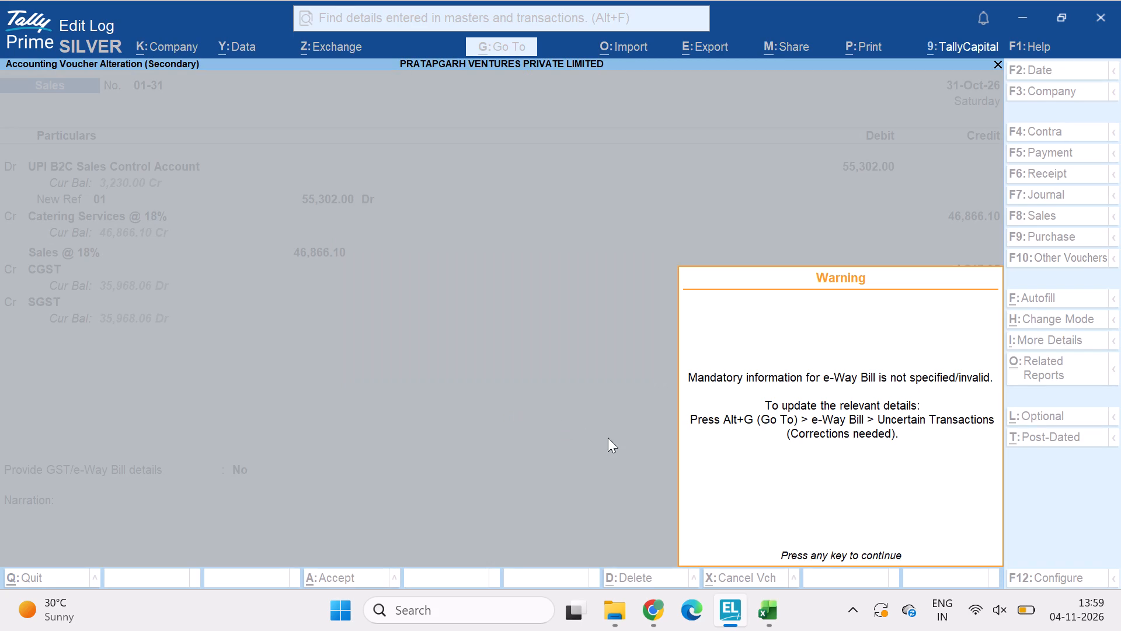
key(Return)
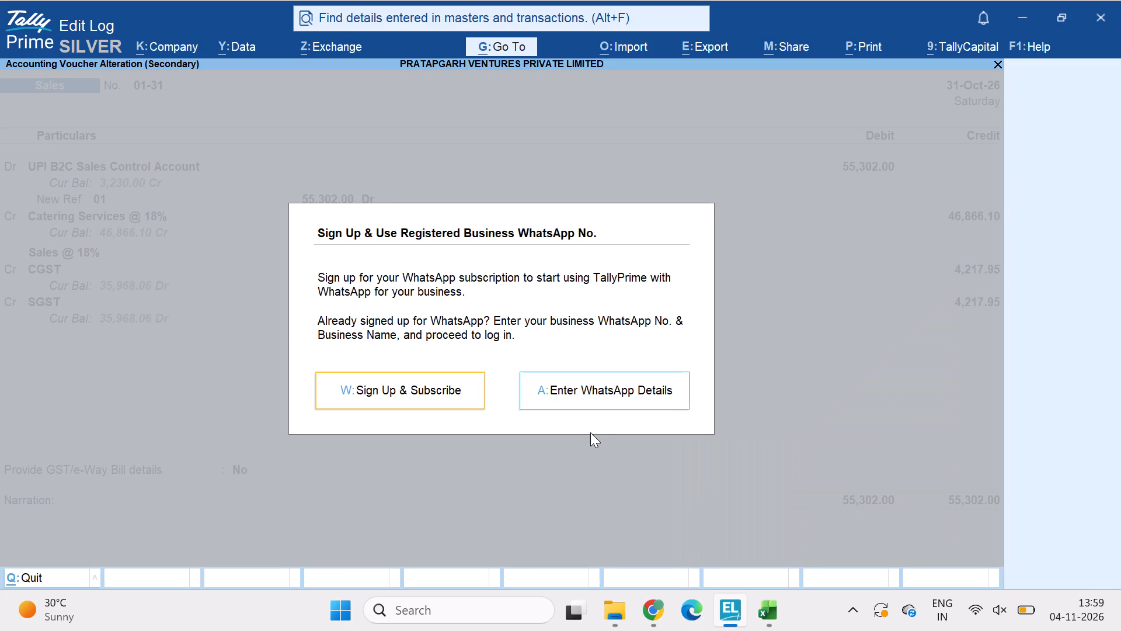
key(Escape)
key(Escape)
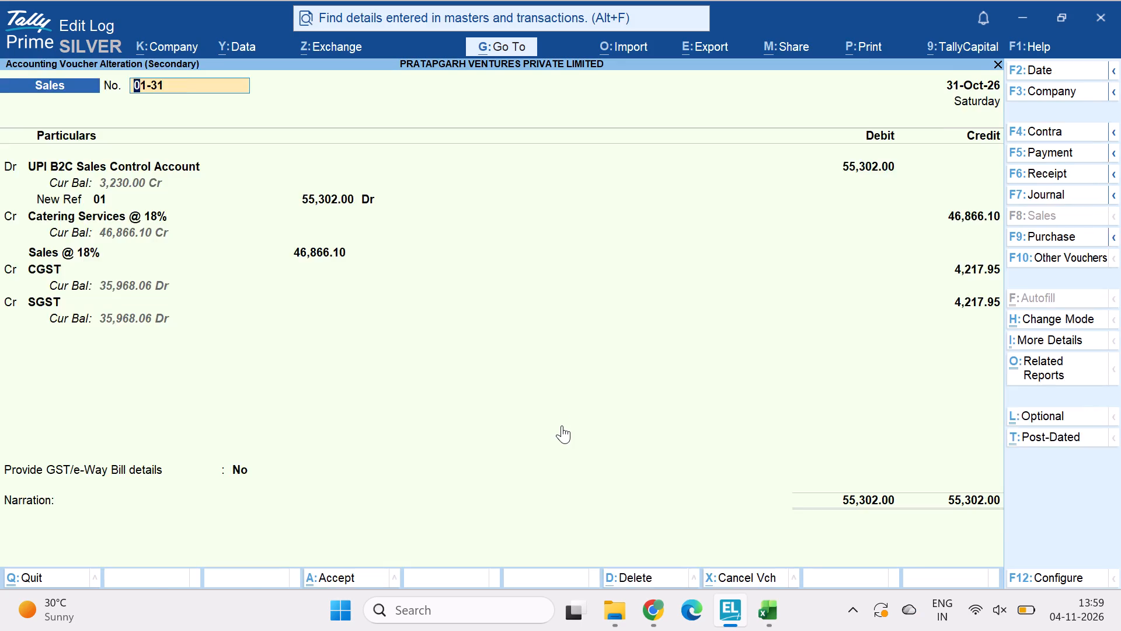
Check the October vouchers whose party GST registration details are invalid or not specified, and return to the uncertain transactions summary.
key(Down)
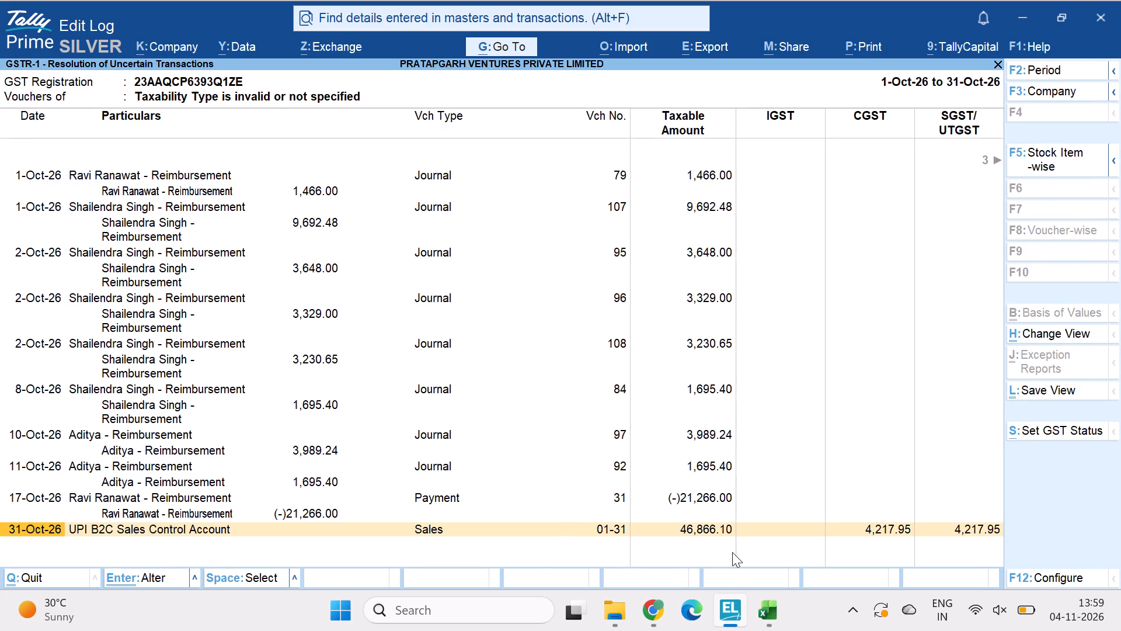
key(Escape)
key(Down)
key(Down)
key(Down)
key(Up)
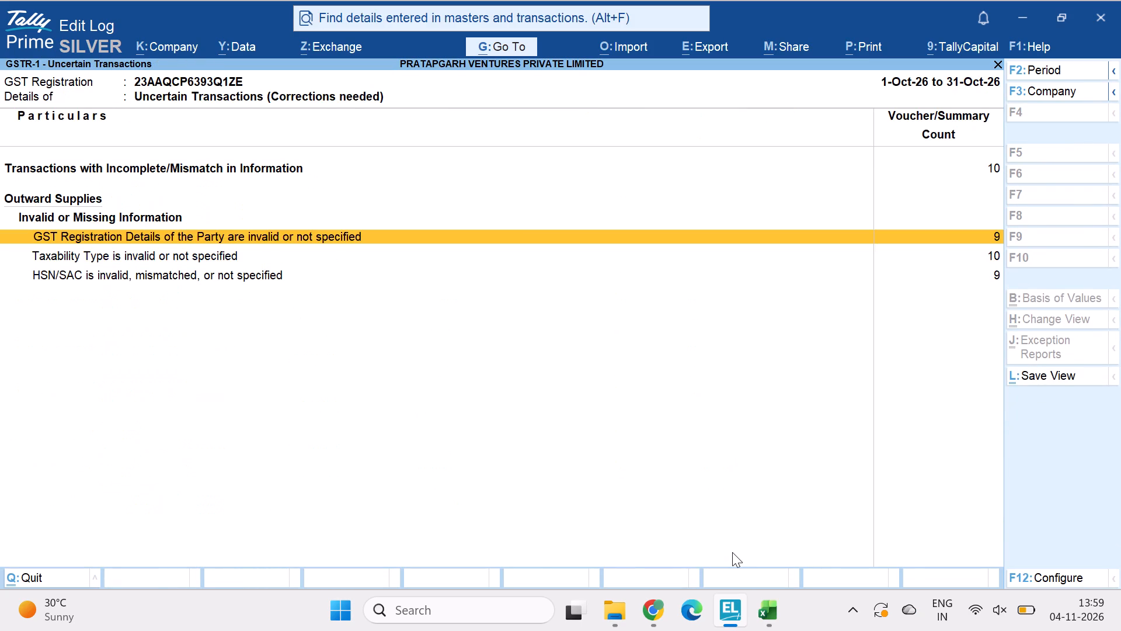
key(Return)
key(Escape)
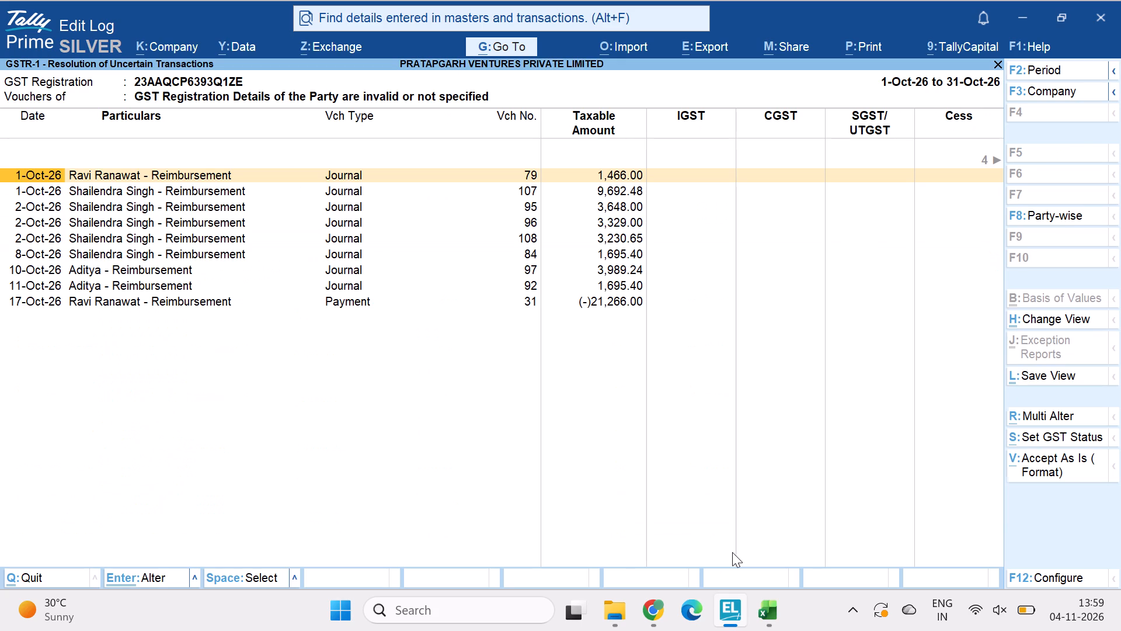
Open the list of all October transactions with incomplete or mismatched information from the uncertain transactions summary.
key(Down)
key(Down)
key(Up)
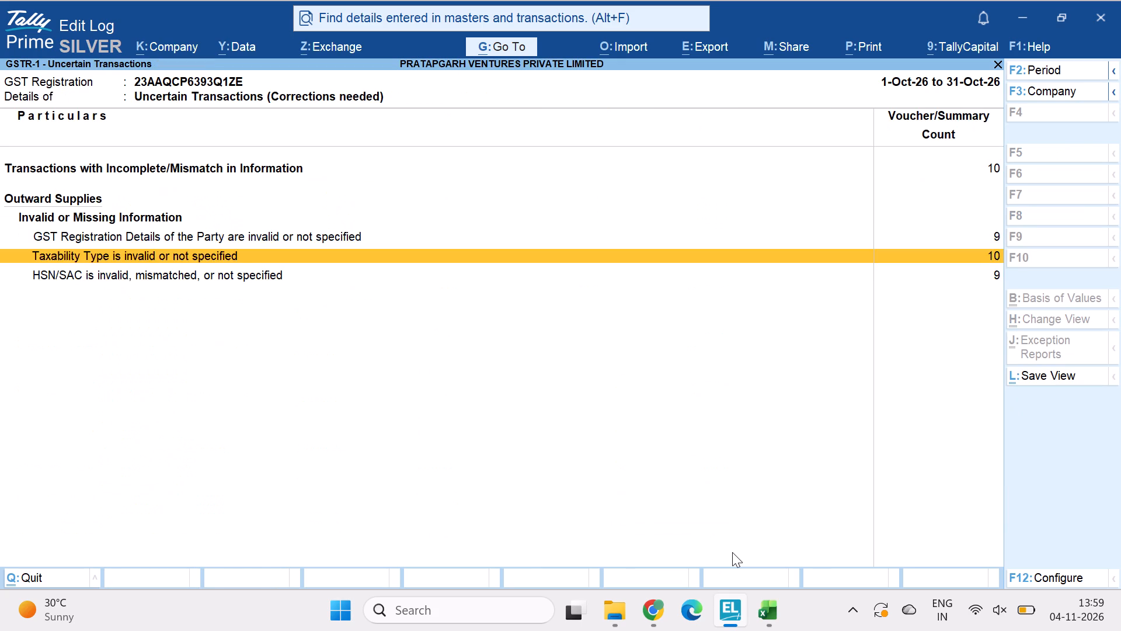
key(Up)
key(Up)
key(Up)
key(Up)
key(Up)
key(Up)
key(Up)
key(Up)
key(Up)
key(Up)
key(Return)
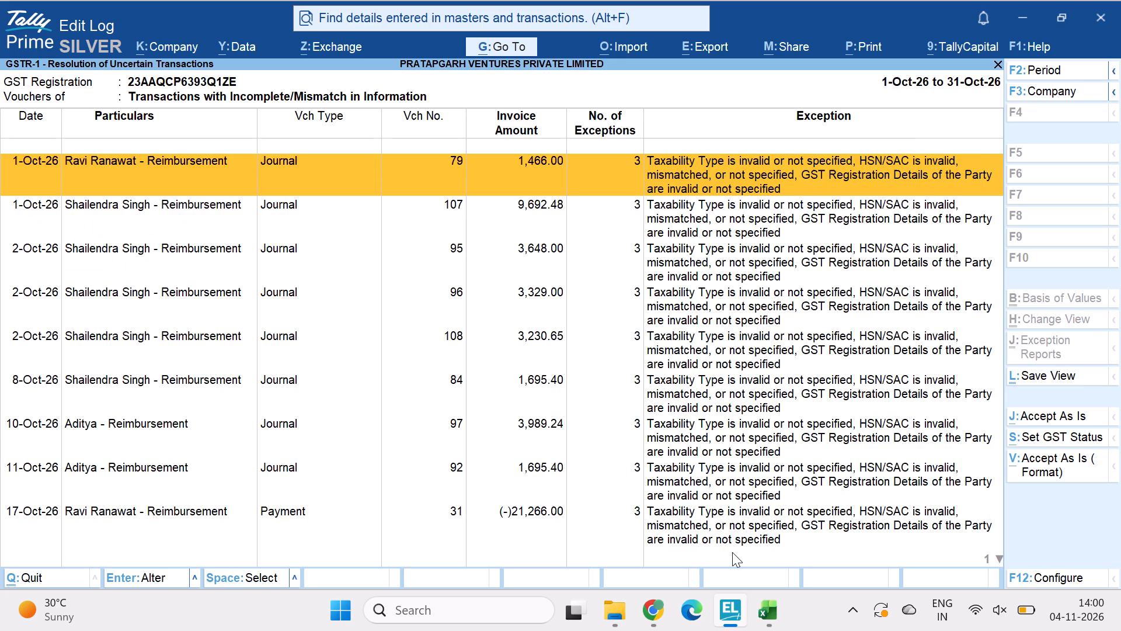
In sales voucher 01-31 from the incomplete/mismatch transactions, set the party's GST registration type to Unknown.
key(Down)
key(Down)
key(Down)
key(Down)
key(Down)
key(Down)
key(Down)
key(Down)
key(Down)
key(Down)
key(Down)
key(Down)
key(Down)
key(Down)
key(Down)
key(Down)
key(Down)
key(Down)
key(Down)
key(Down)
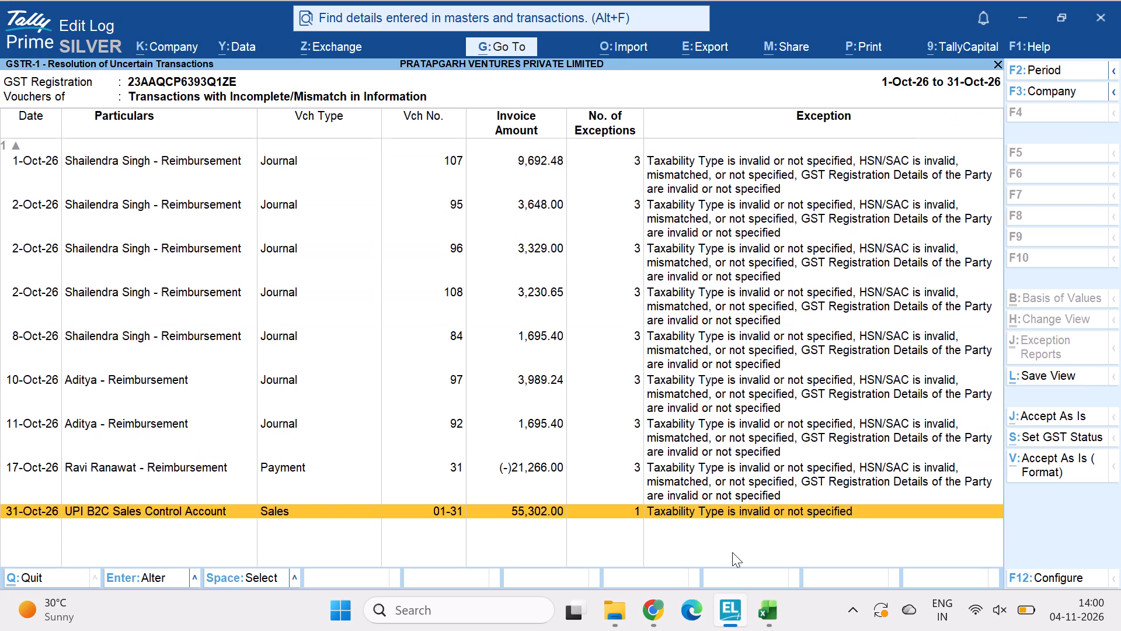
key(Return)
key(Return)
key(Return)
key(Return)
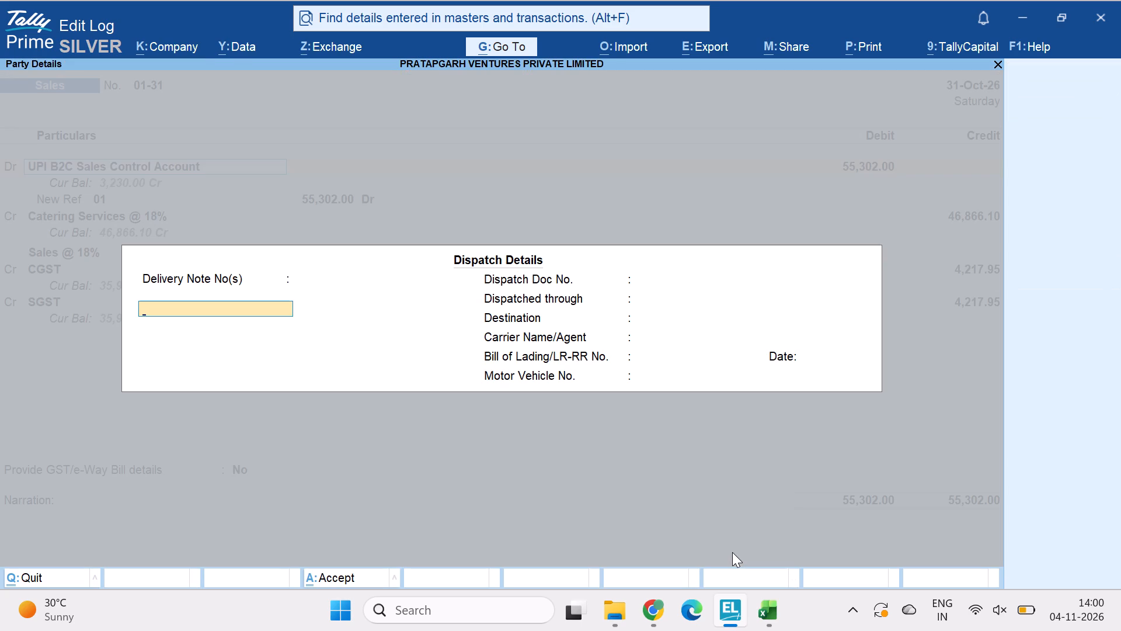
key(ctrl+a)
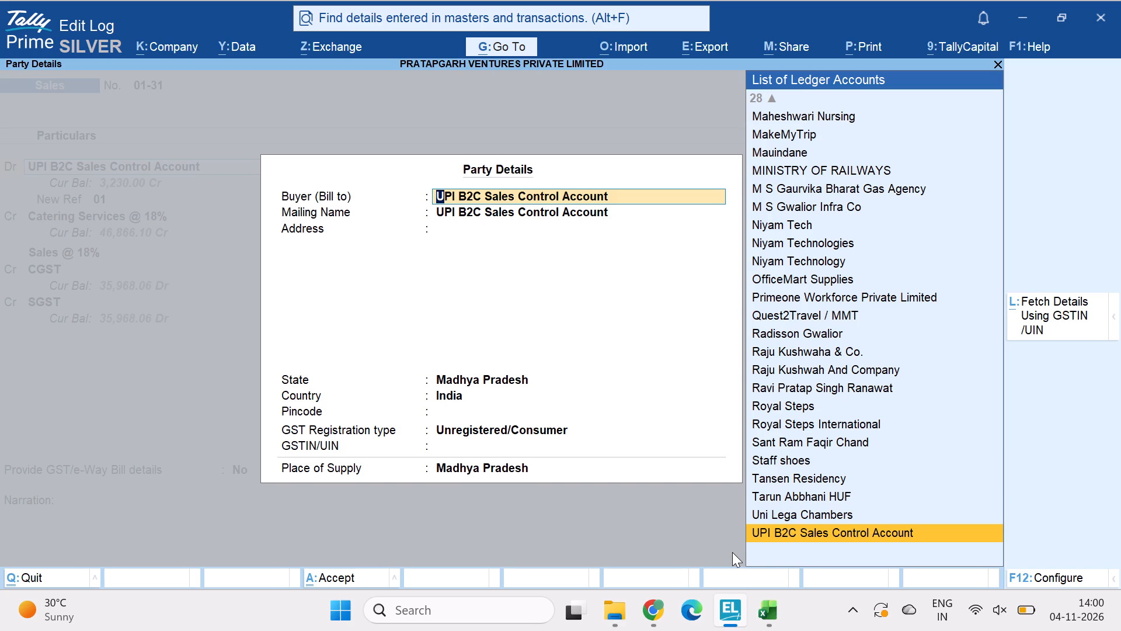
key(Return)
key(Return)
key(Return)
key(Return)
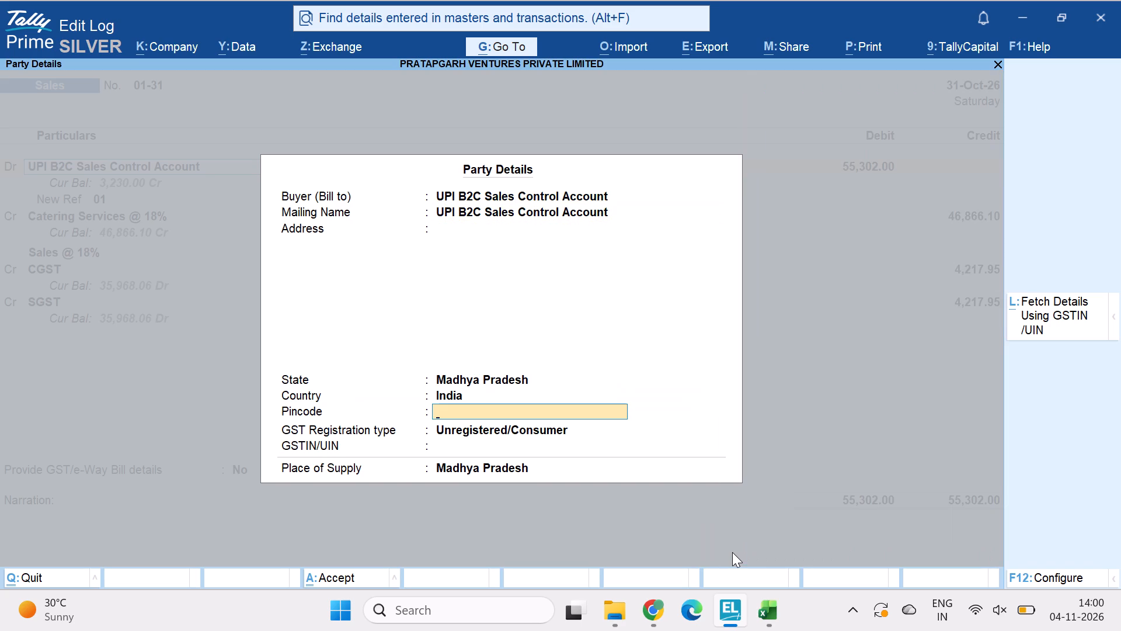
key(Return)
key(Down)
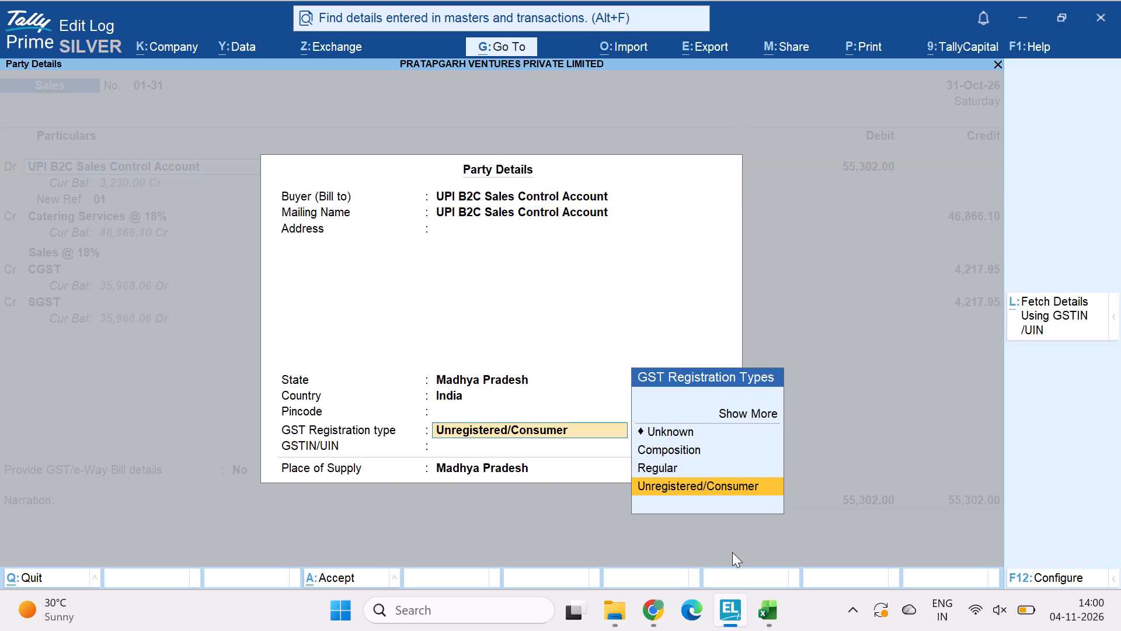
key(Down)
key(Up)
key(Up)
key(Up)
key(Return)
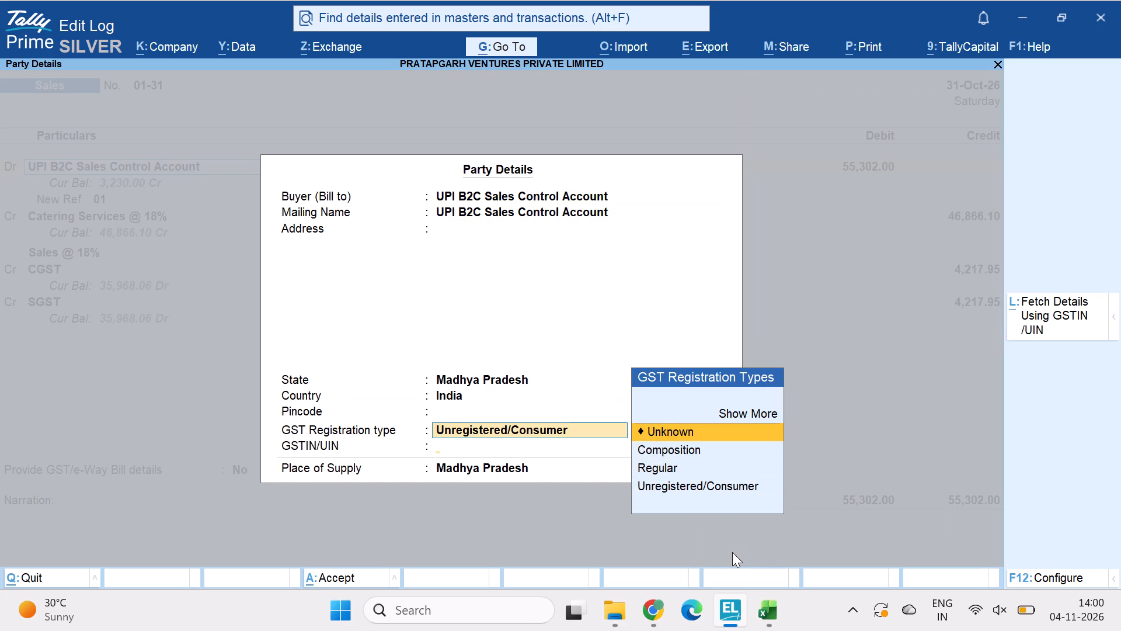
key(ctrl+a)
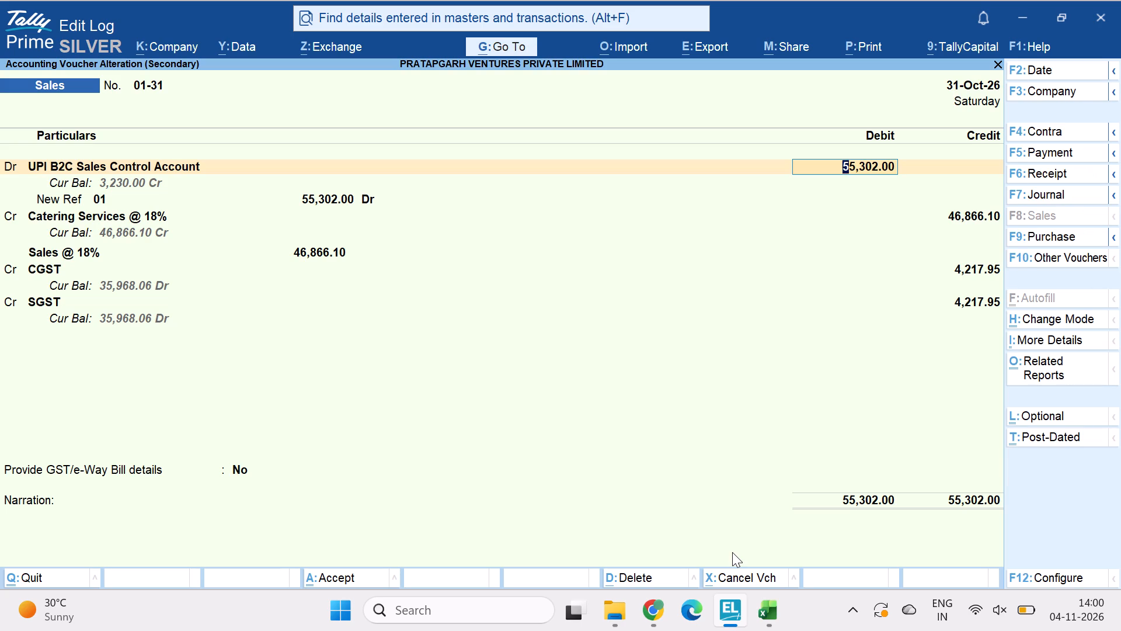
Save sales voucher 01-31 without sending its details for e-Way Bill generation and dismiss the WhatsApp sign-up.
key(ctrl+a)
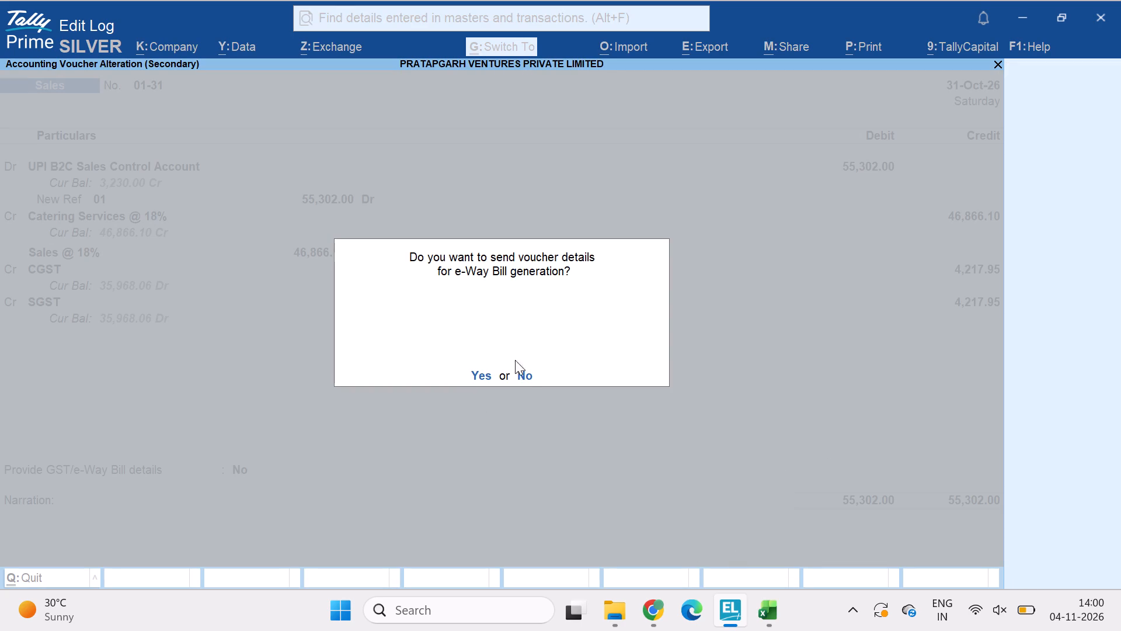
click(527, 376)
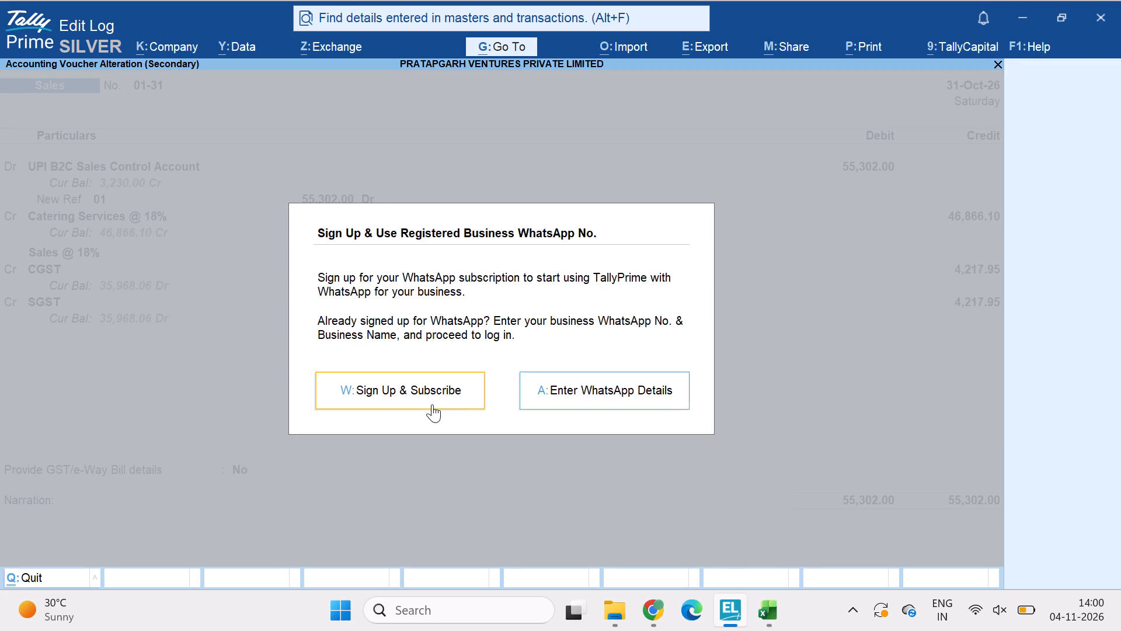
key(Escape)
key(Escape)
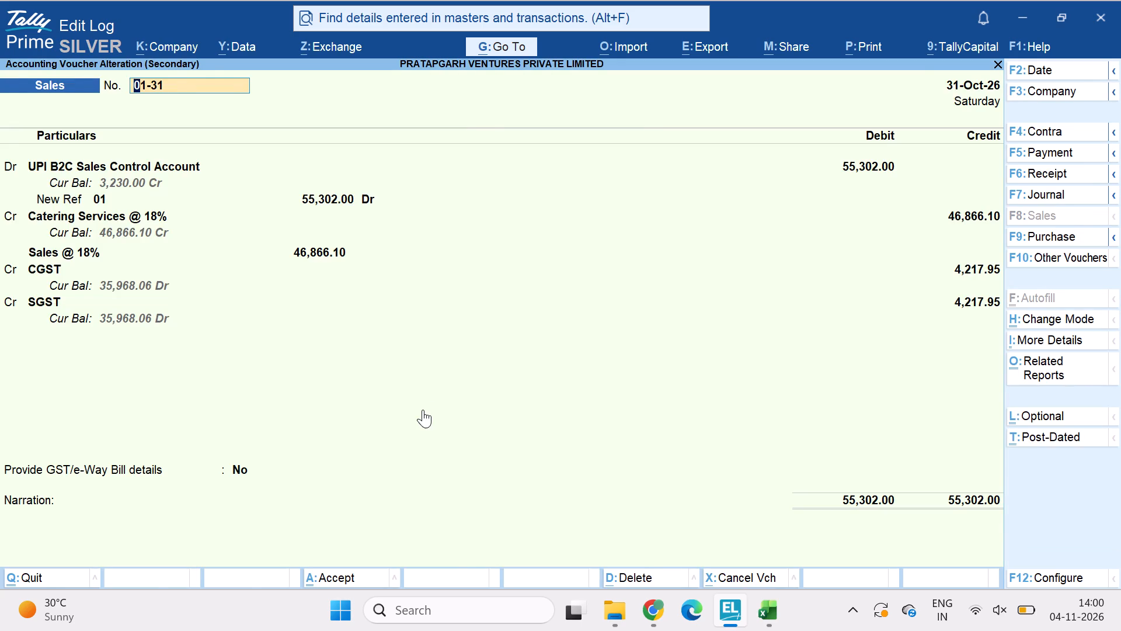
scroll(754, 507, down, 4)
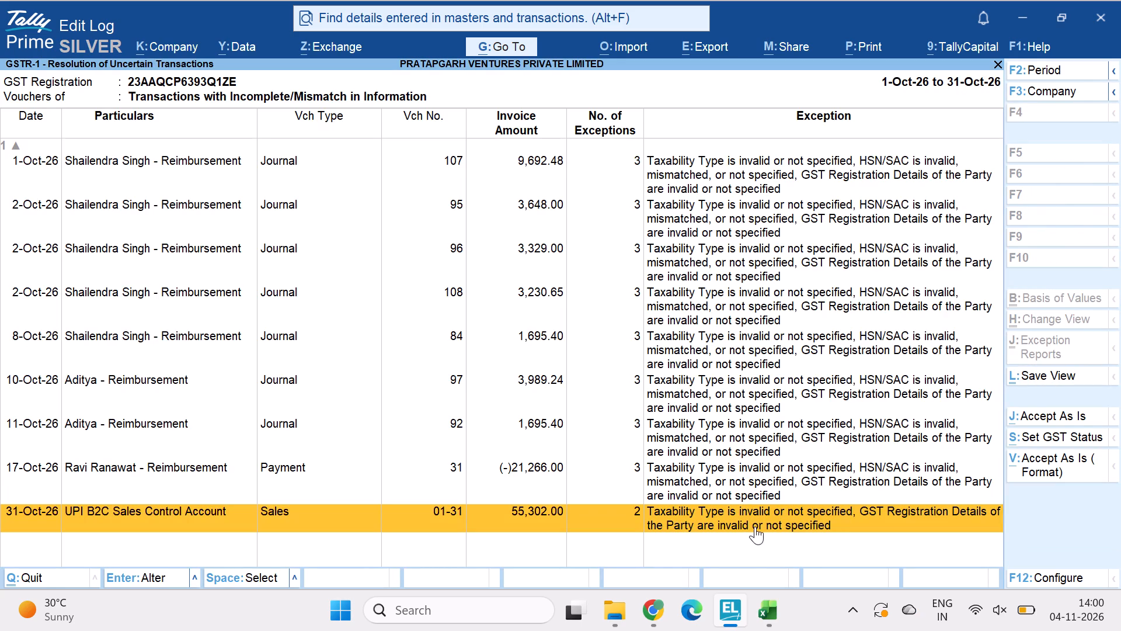
Reopen sales voucher 01-31 and check the tax registration details in the UPI B2C Sales Control Account ledger.
key(Return)
key(Return)
key(Return)
key(ctrl+Return)
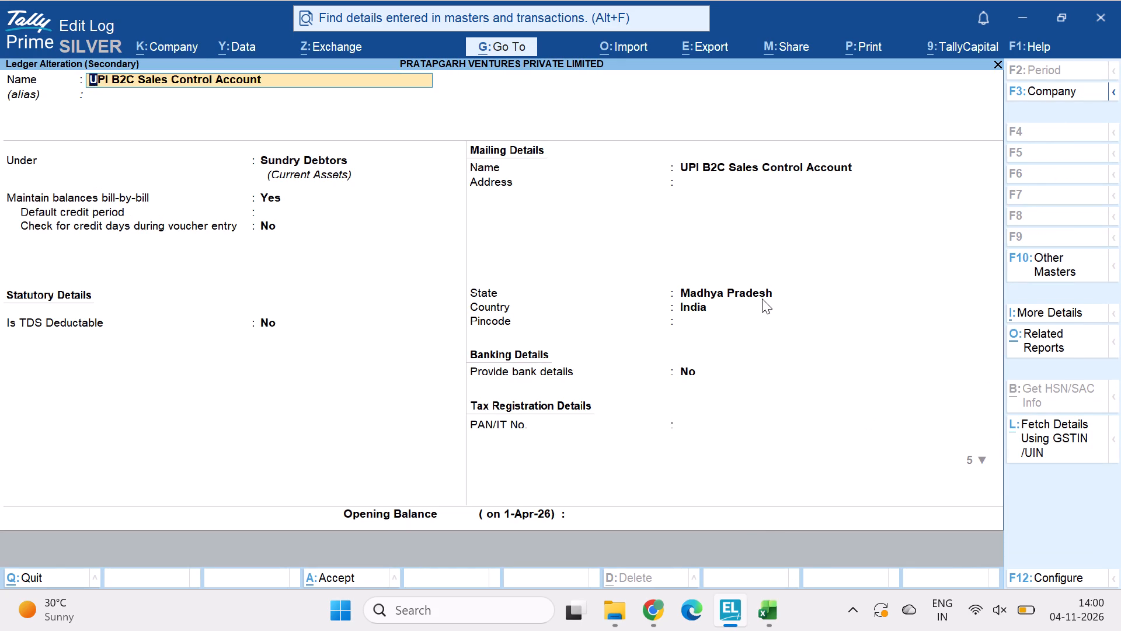
click(762, 299)
key(Return)
key(Return)
key(Return)
key(Return)
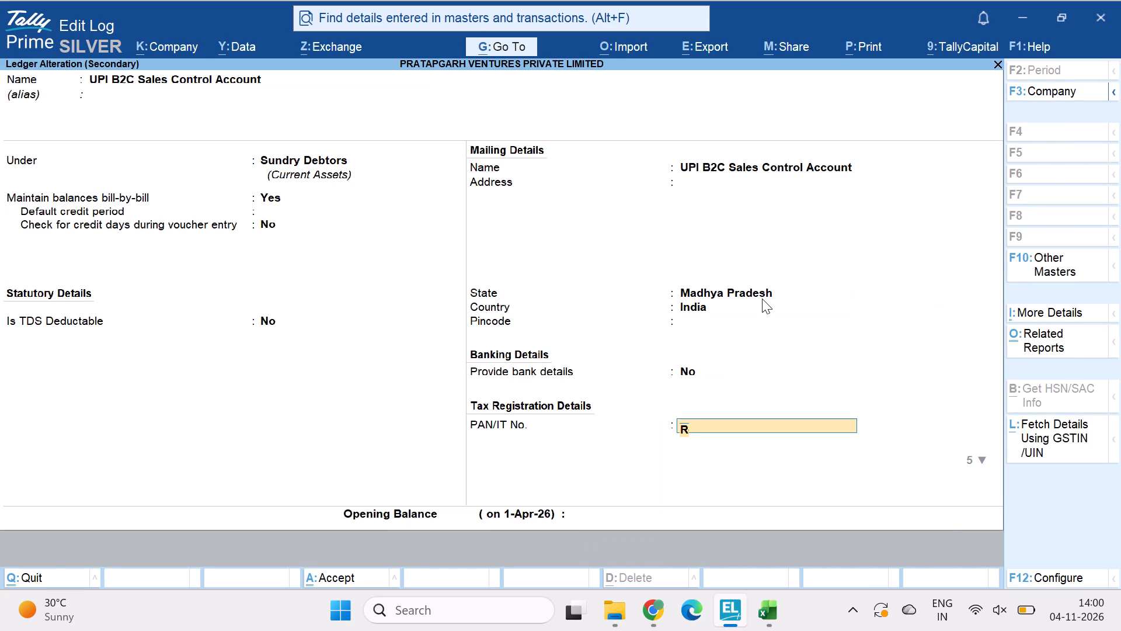
key(Down)
key(Down)
key(Return)
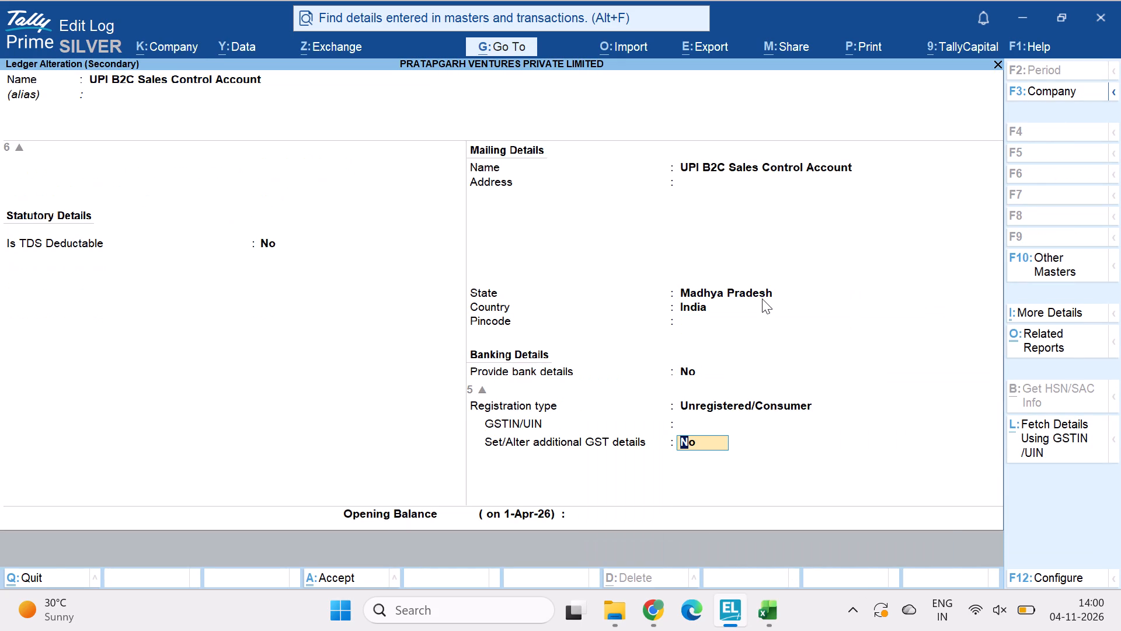
key(ctrl+a)
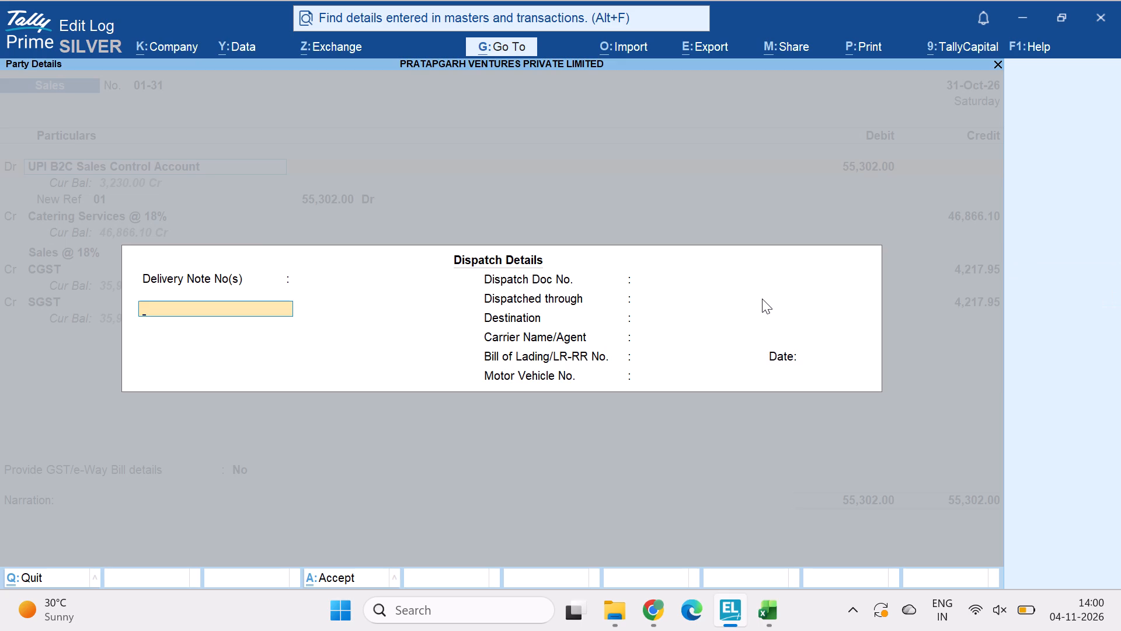
Set the GST registration type to Unregistered/Consumer in the party details of sales voucher 01-31.
key(ctrl+a)
key(Return)
key(Return)
key(Return)
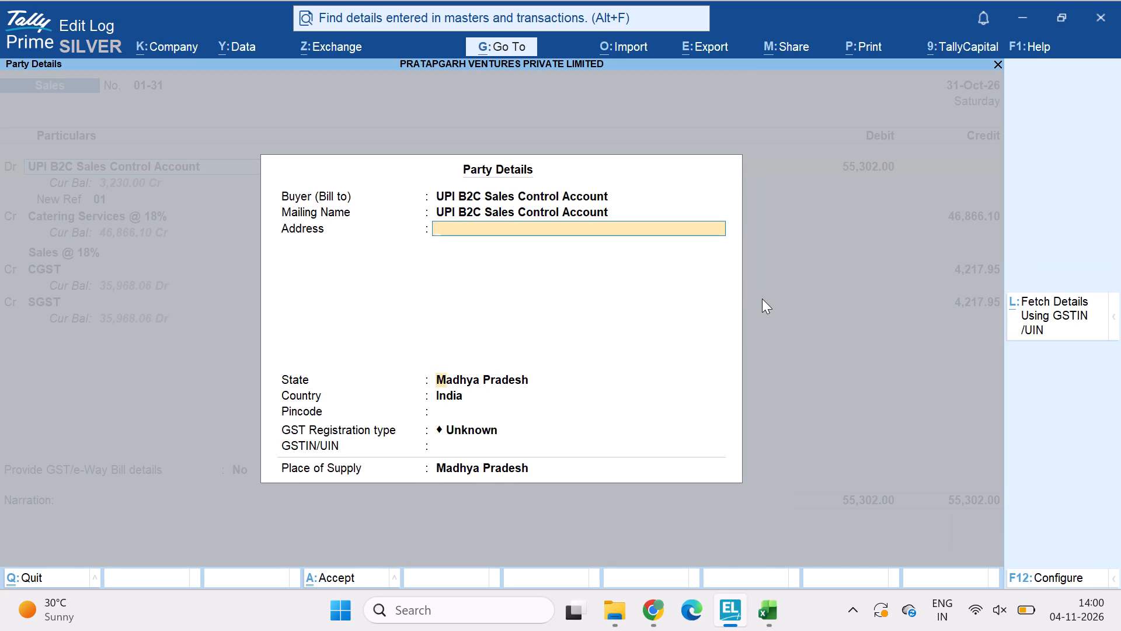
key(Return)
key(Return)
key(Down)
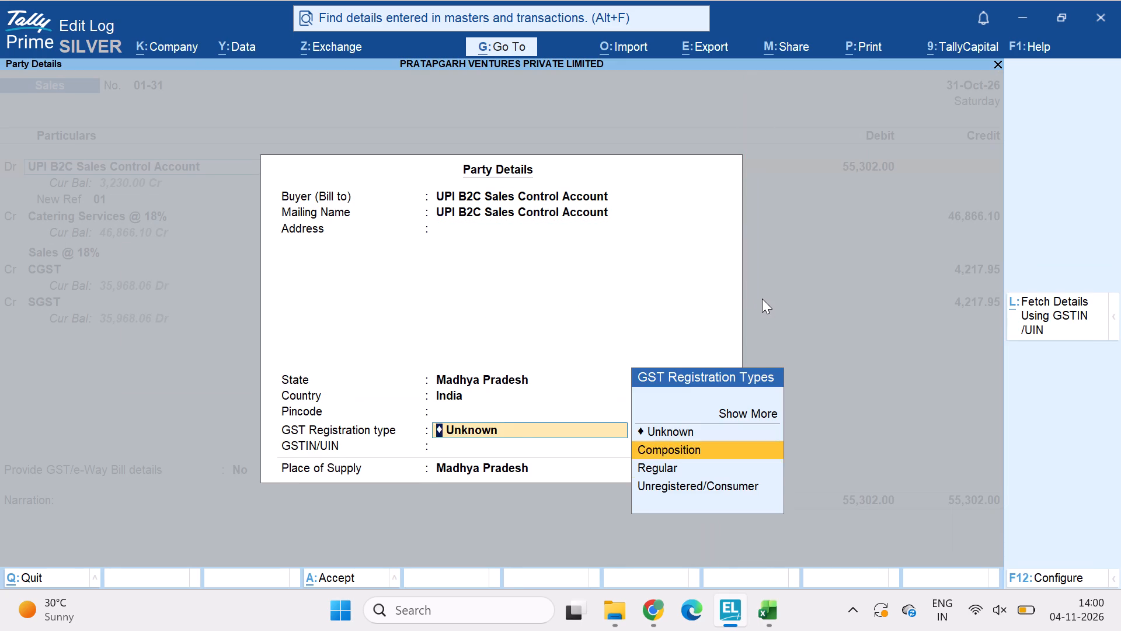
key(Down)
key(Down)
key(Return)
key(ctrl+a)
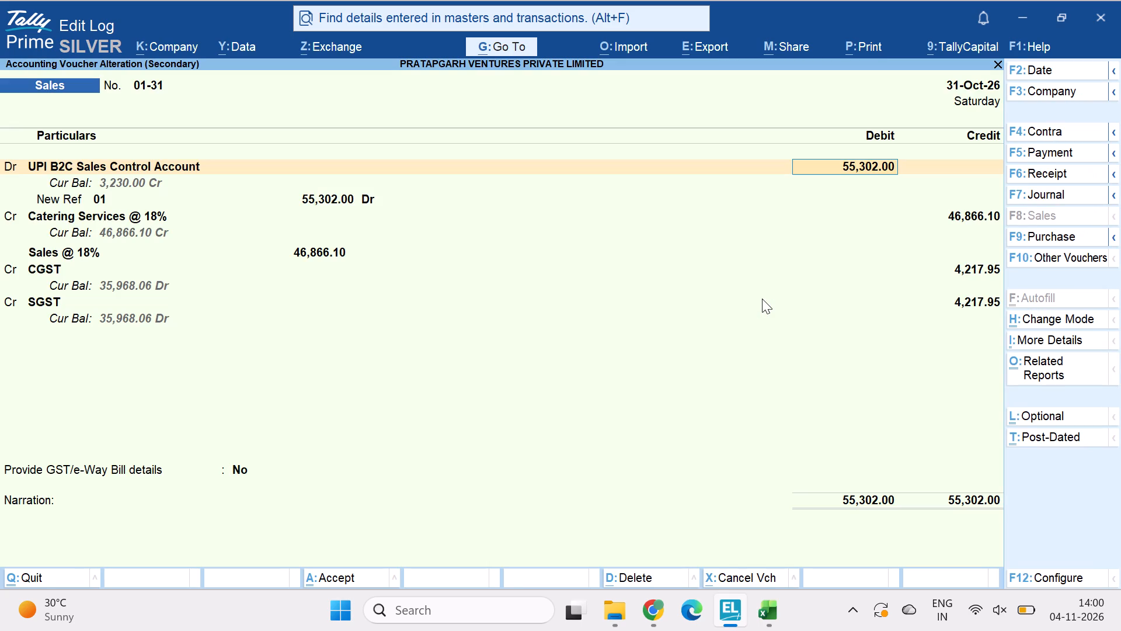
Save sales voucher 01-31 without sending its details for e-Way Bill generation and dismiss the WhatsApp sign-up.
key(ctrl+a)
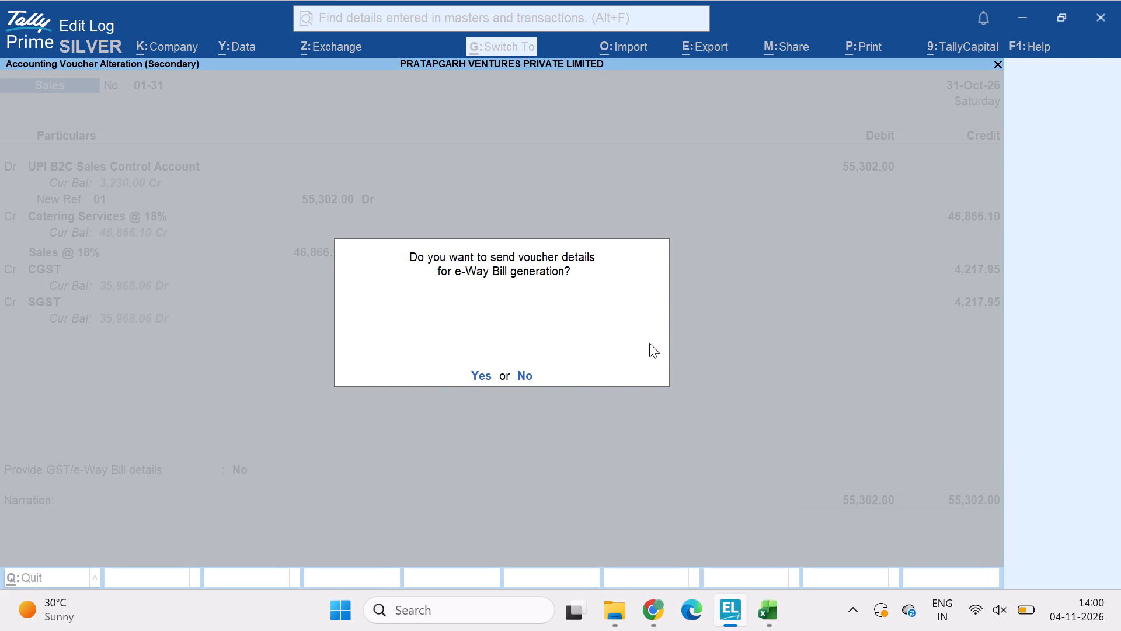
click(529, 379)
key(Escape)
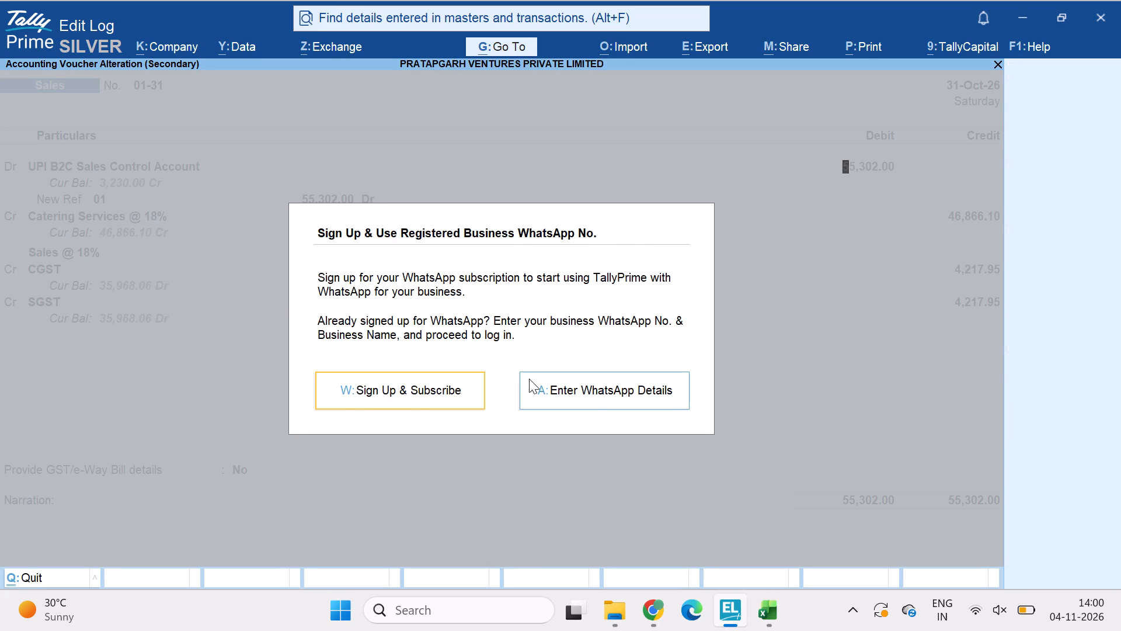
key(Escape)
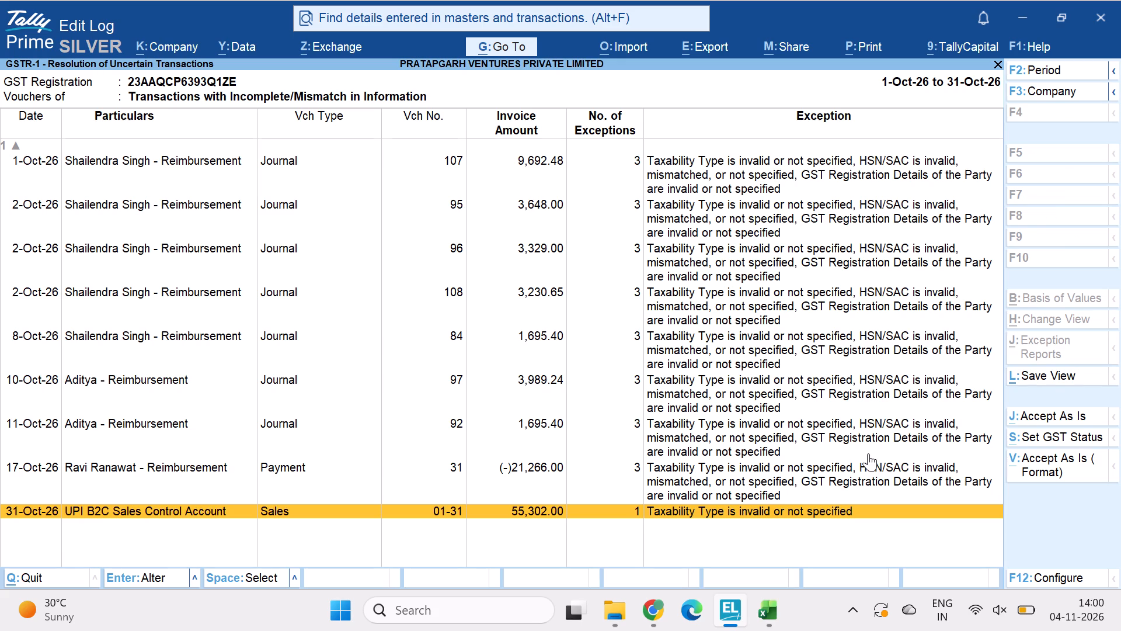
Review sales voucher 01-31 from the list of vouchers with an invalid or unspecified taxability type, leaving it unedited.
key(Escape)
key(Down)
key(Down)
key(Down)
key(Down)
key(Up)
key(Return)
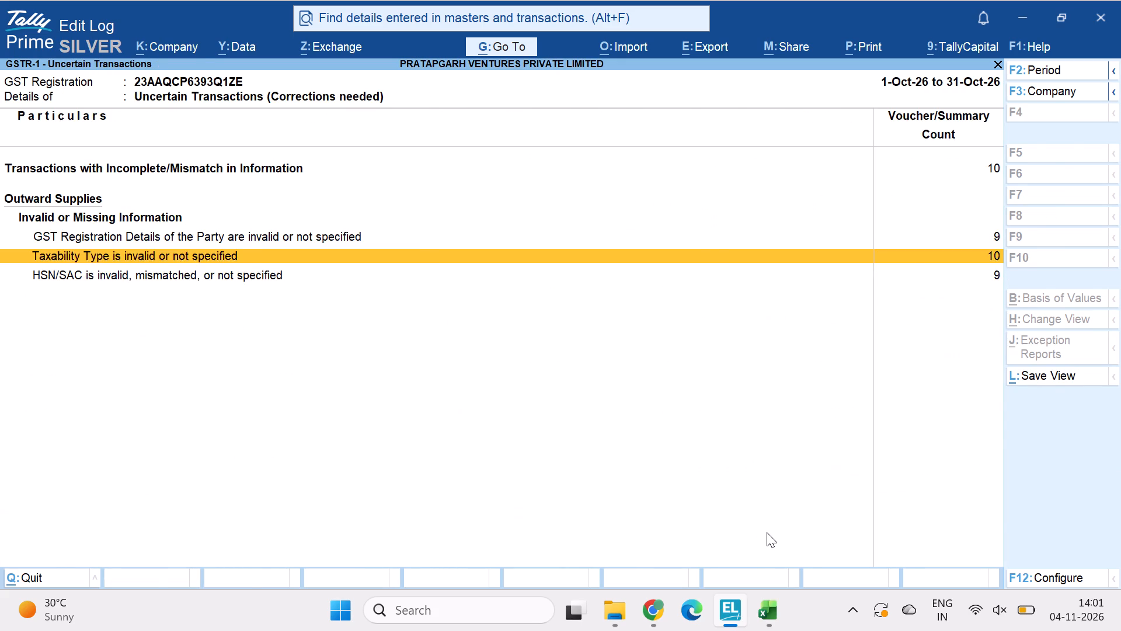
key(Down)
key(Down)
key(Down)
key(Down)
key(Down)
key(Down)
key(Down)
key(Down)
key(Down)
key(Down)
key(Down)
key(Down)
key(Down)
key(Down)
key(Down)
key(Down)
key(Down)
key(Down)
key(Down)
key(Down)
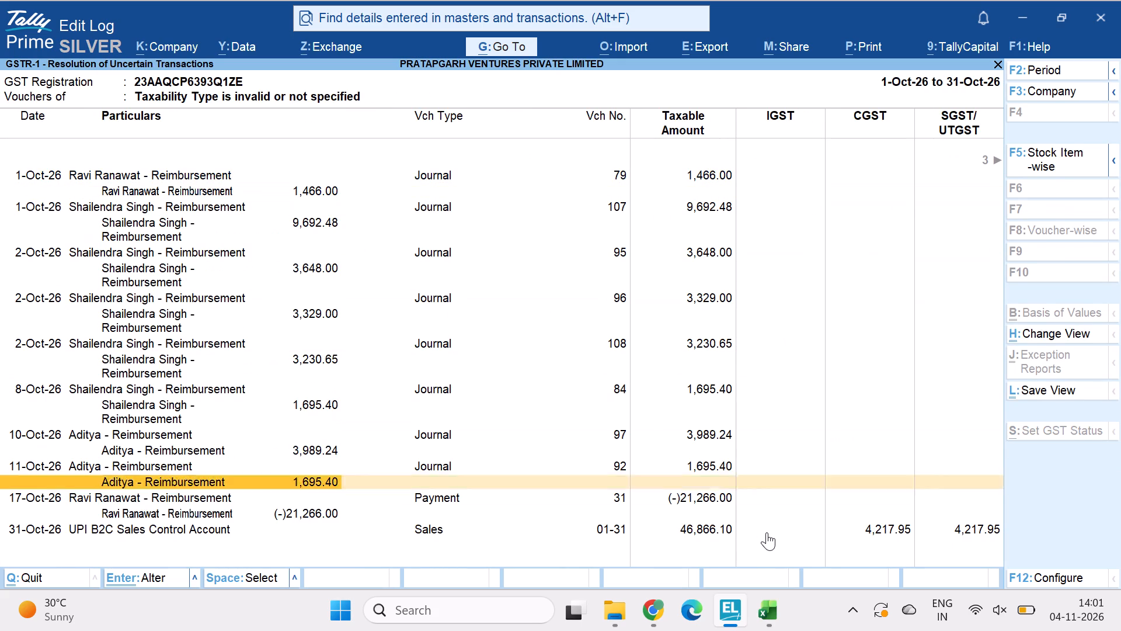
key(Return)
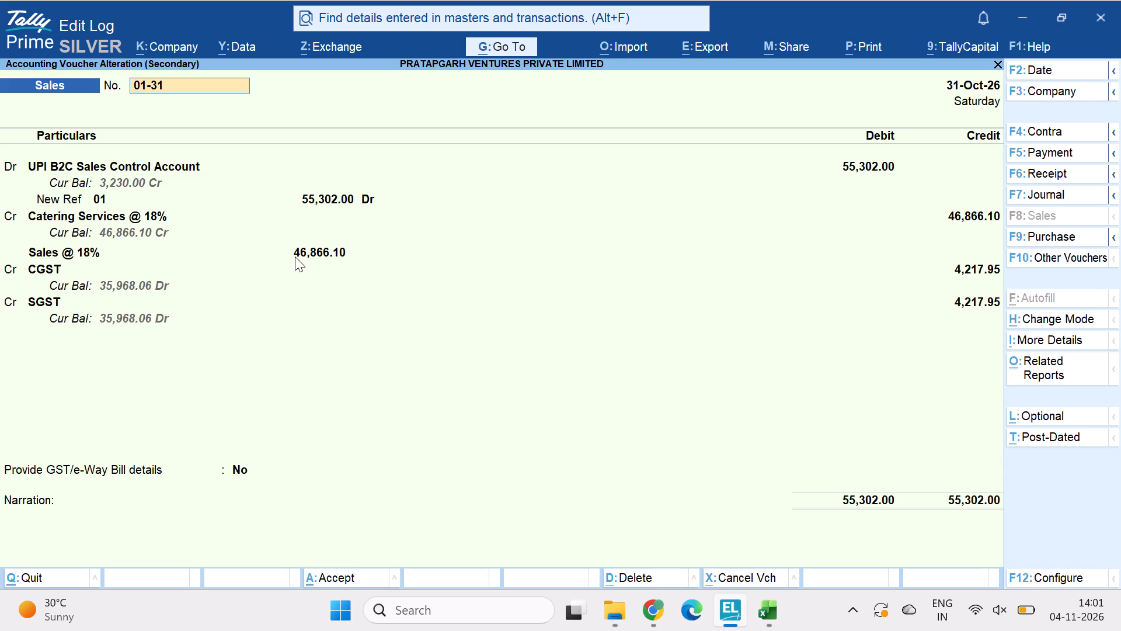
key(Escape)
key(Escape)
key(Escape)
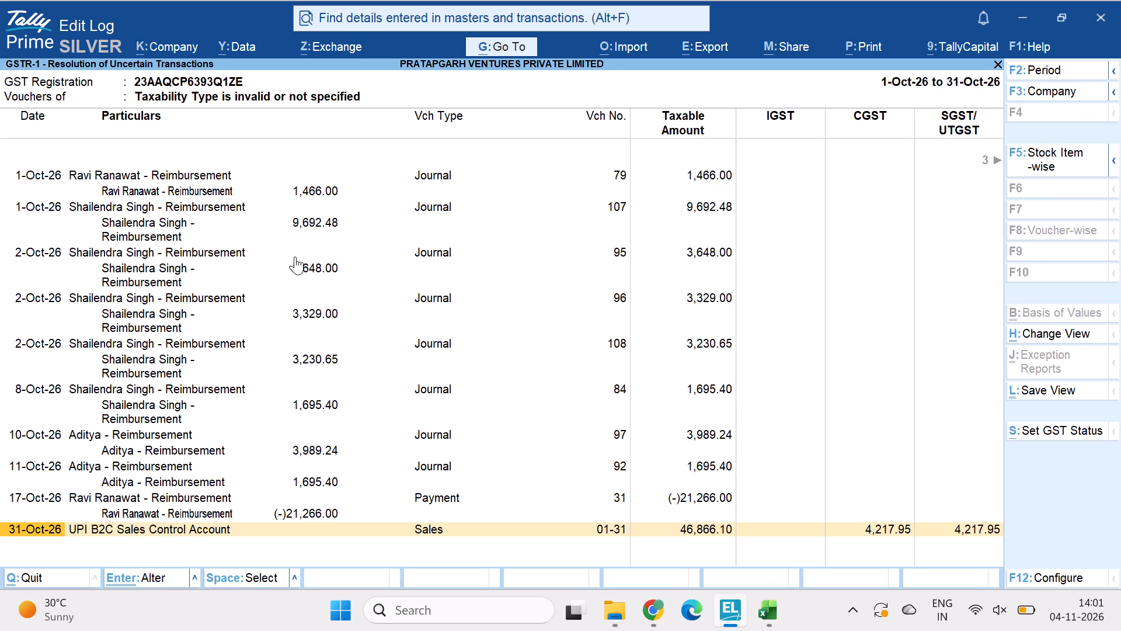
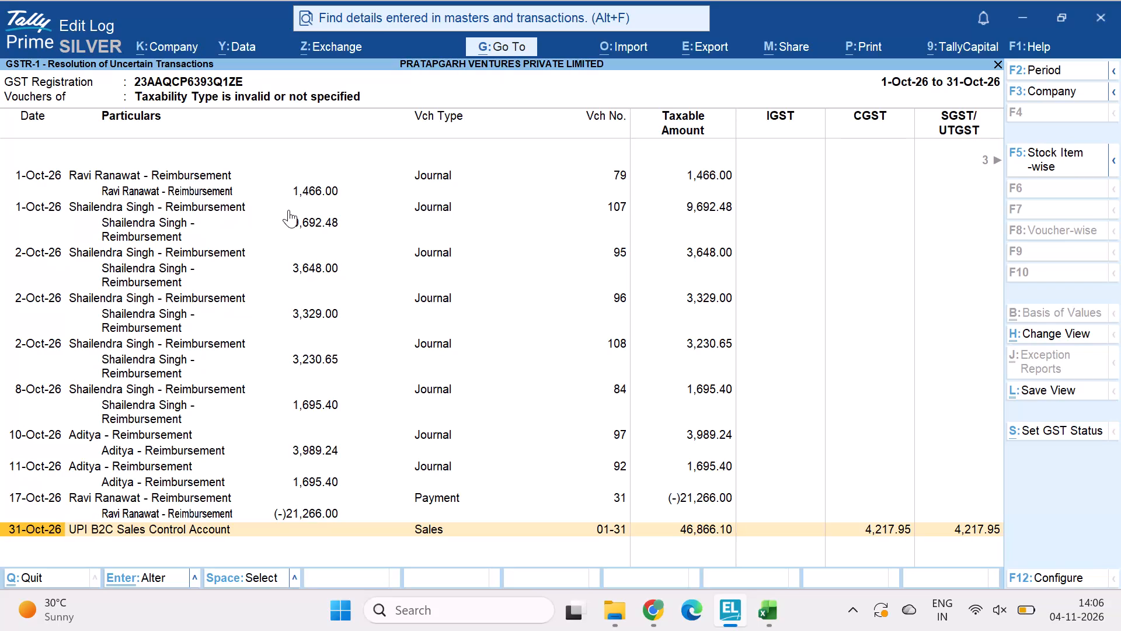
View sales voucher 01-31 from the taxability list, leave it unsaved and return to the GSTR-1 summary.
key(Return)
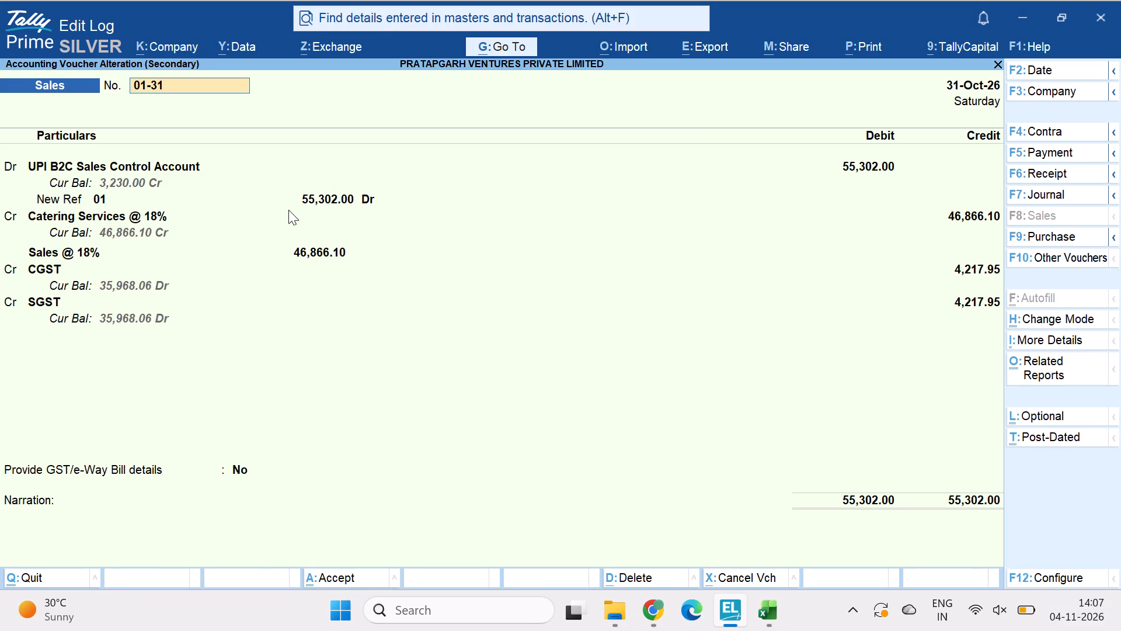
key(Escape)
key(Escape)
key(Escape)
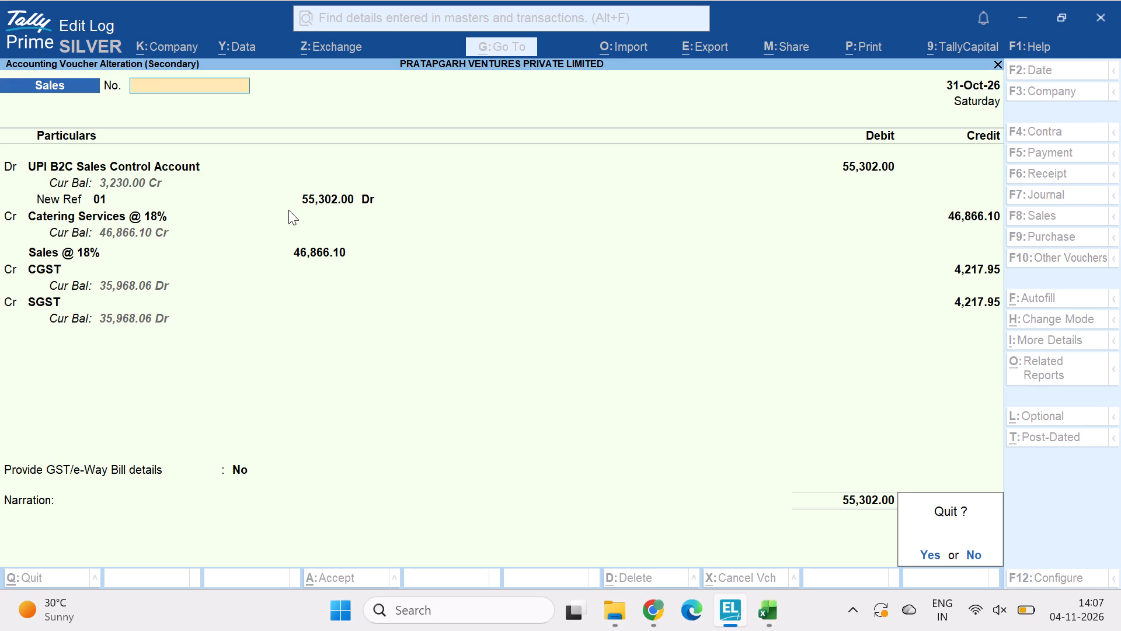
key(Escape)
key(Escape)
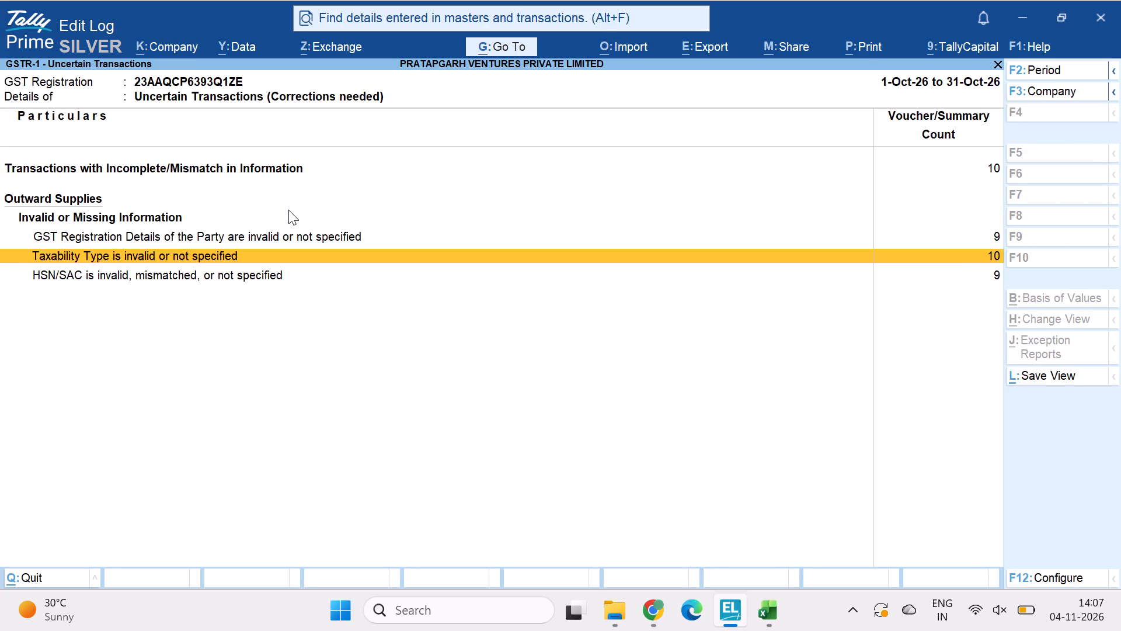
key(Escape)
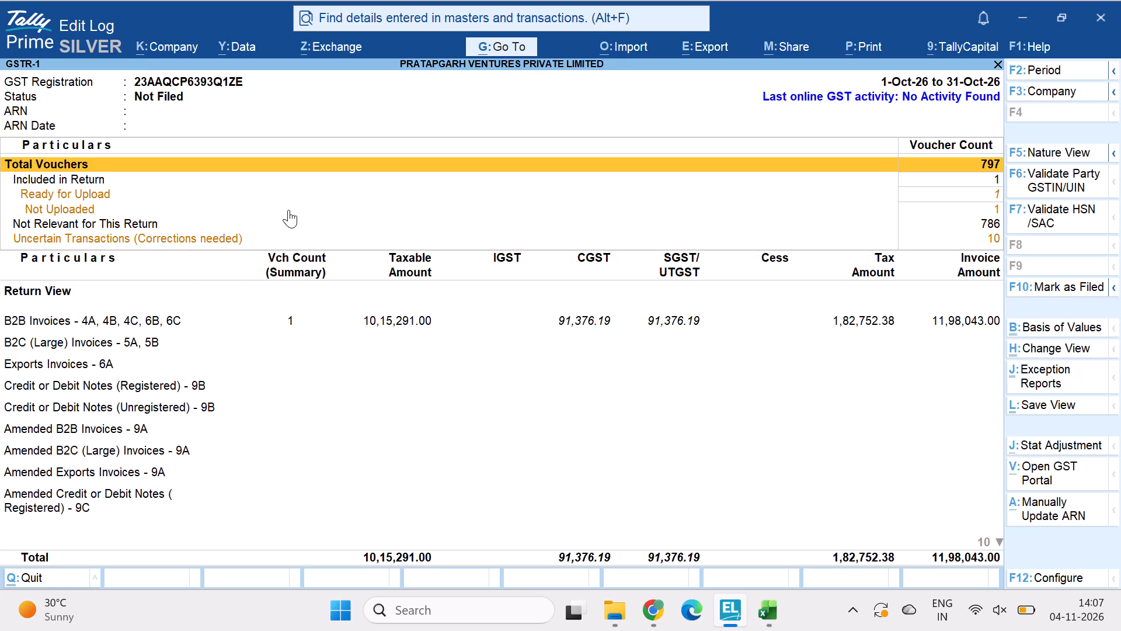
Open the list of vouchers with an invalid or unspecified taxability type from the October GSTR-1 uncertain transactions.
key(Down)
key(Down)
key(Down)
key(Down)
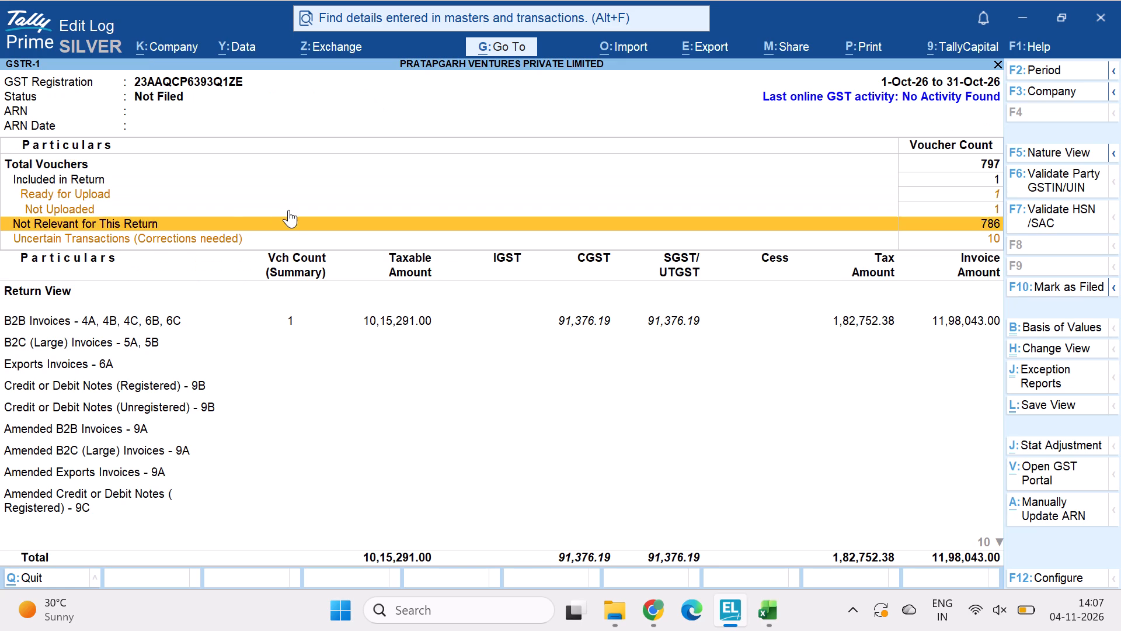
key(Down)
key(Return)
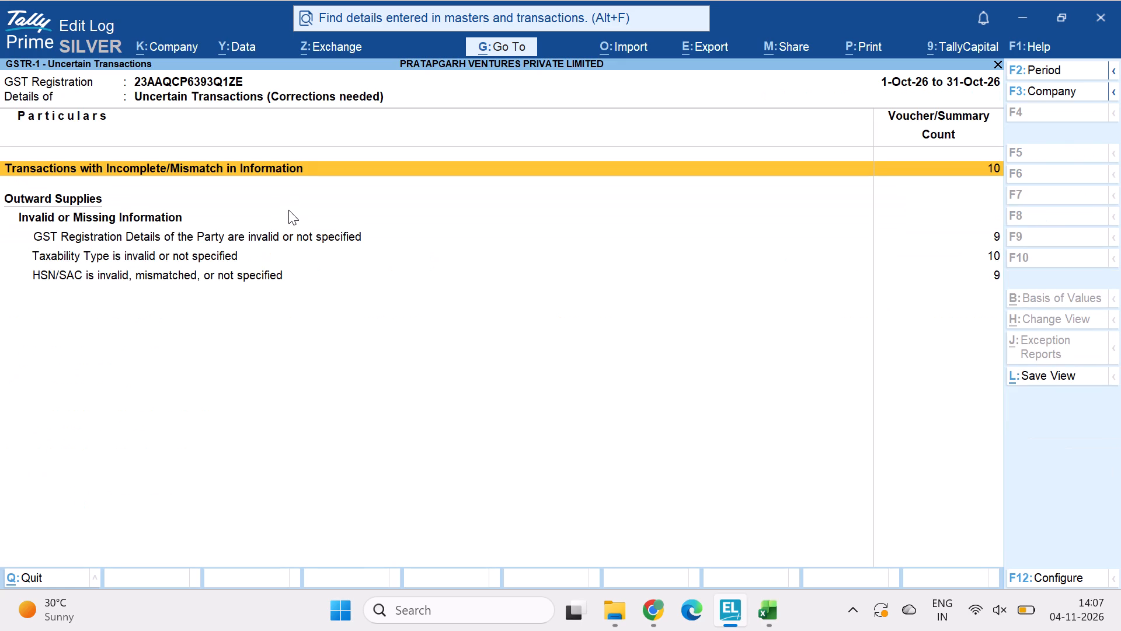
key(Down)
key(Down)
key(Down)
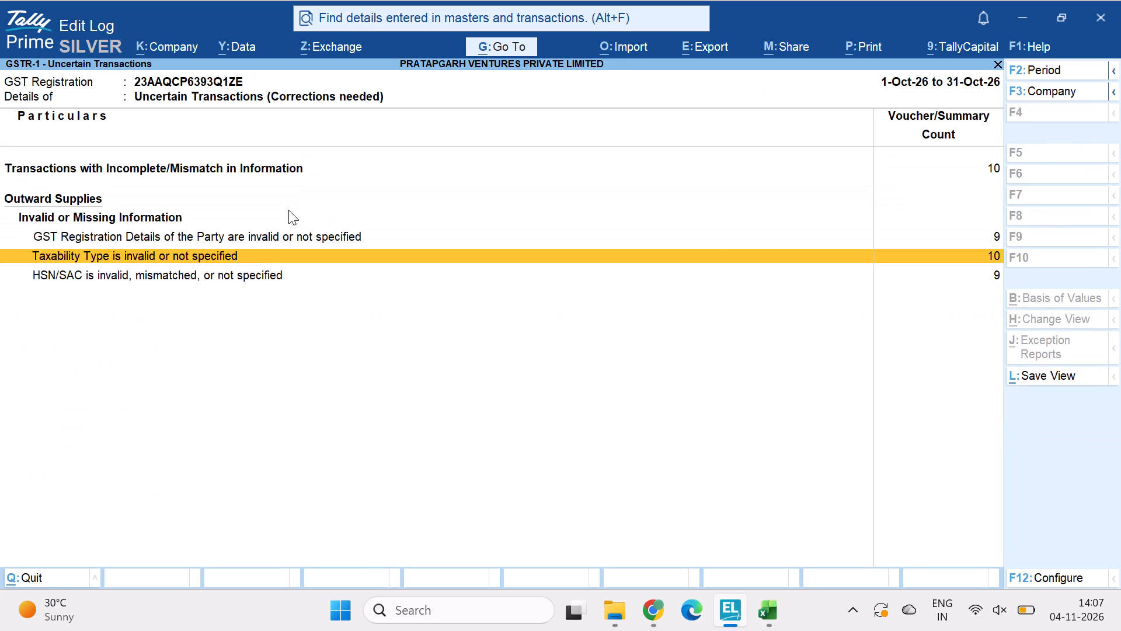
key(Return)
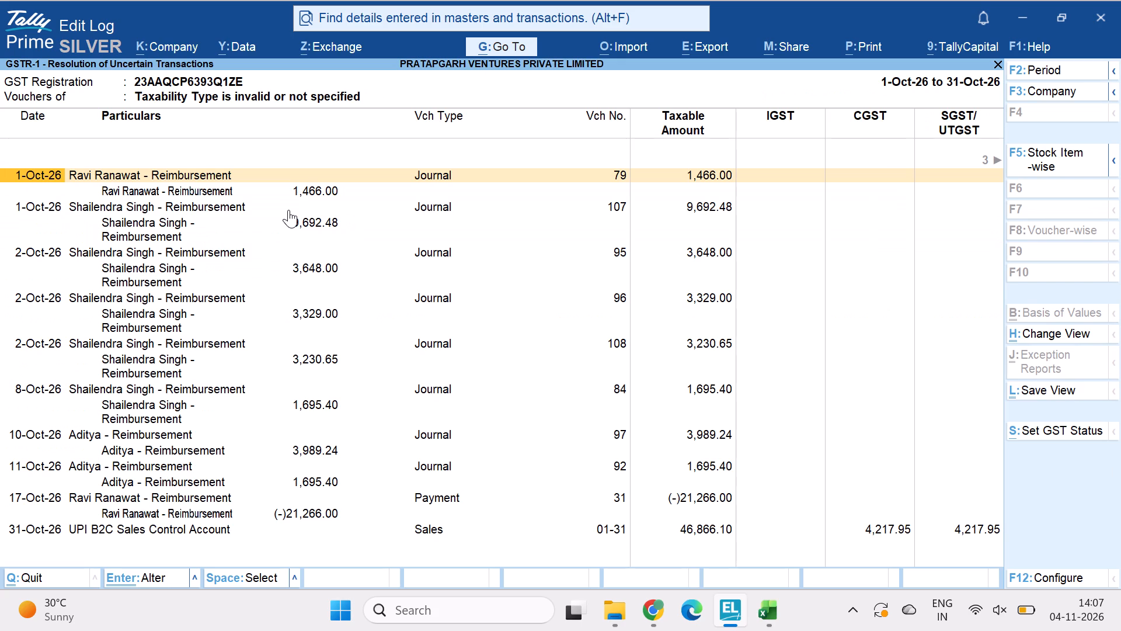
key(Return)
key(Escape)
key(Escape)
key(Escape)
Open sales voucher 01-31 at the end of the list and leave it without saving changes.
key(Down)
key(Down)
key(Down)
key(Down)
key(Down)
key(Down)
key(Down)
key(Down)
key(Down)
key(Down)
key(Down)
key(Down)
key(Down)
key(Down)
key(Down)
key(Down)
key(Down)
key(Down)
key(Down)
key(Down)
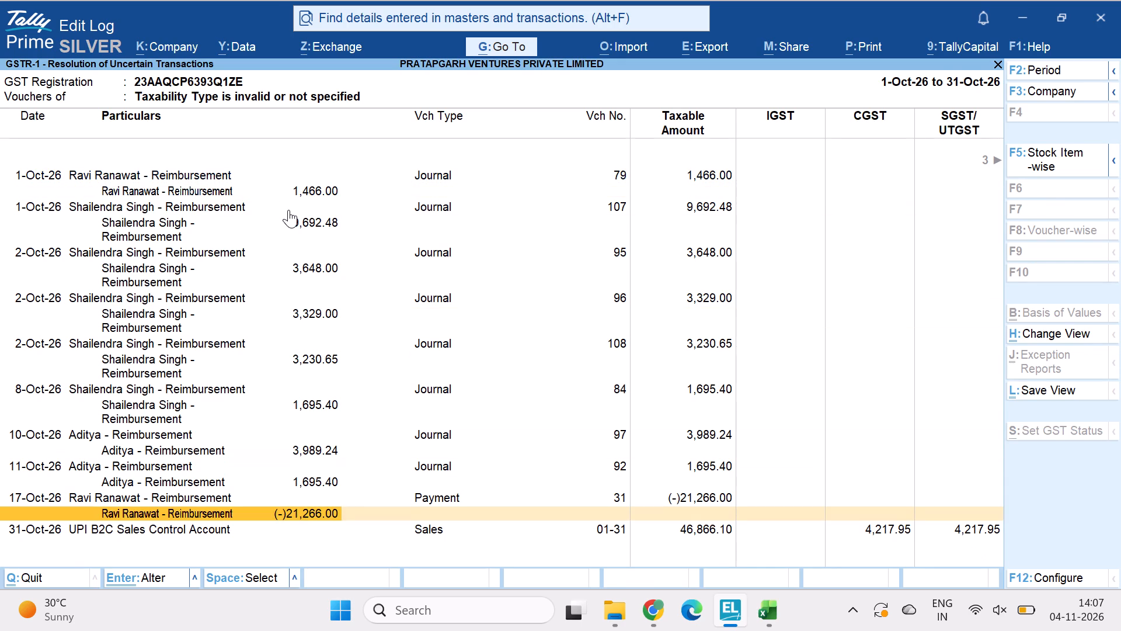
key(Return)
key(Return)
key(Return)
key(Escape)
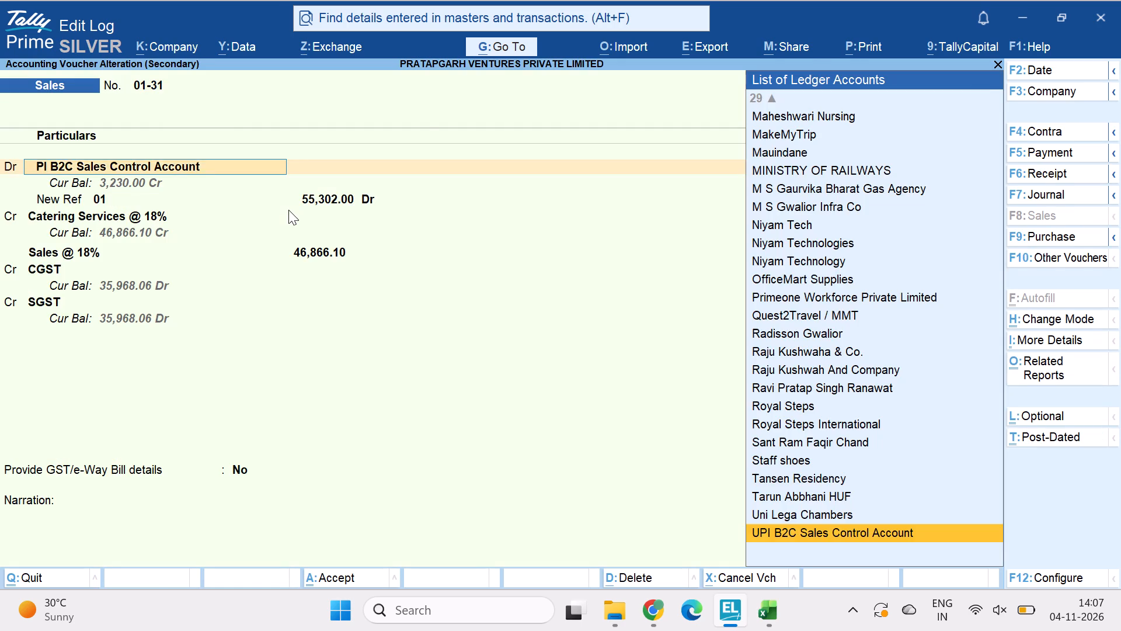
key(Escape)
key(Escape)
key(Down)
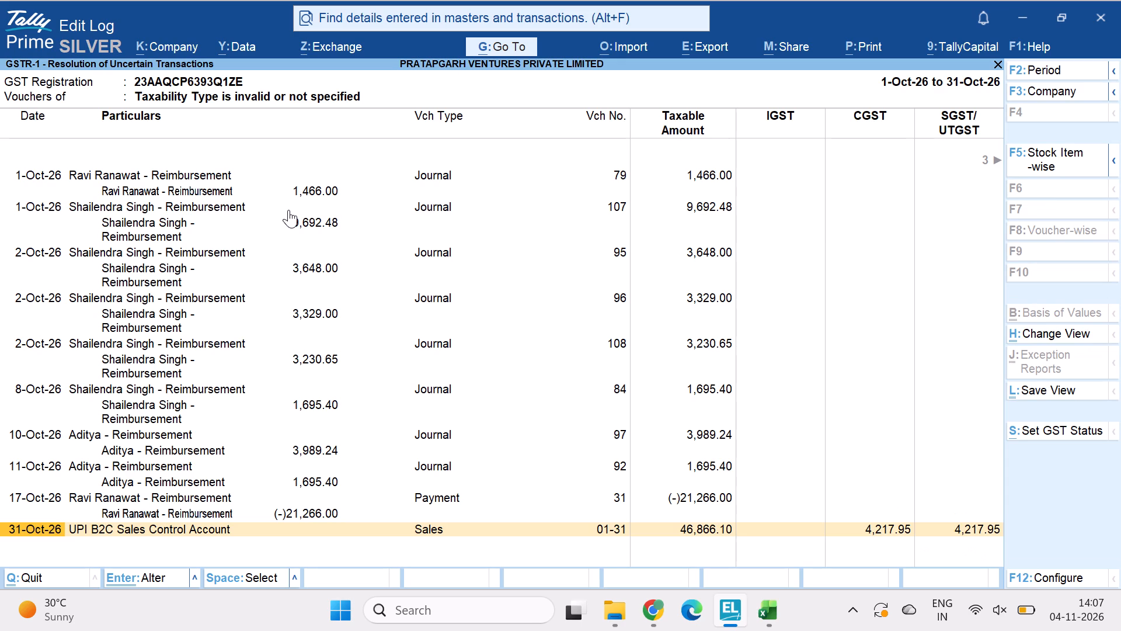
Reopen sales voucher 01-31 and go through its UPI B2C Sales Control Account party details without altering them.
key(Down)
key(Down)
key(Up)
key(Down)
key(Return)
key(Return)
key(Return)
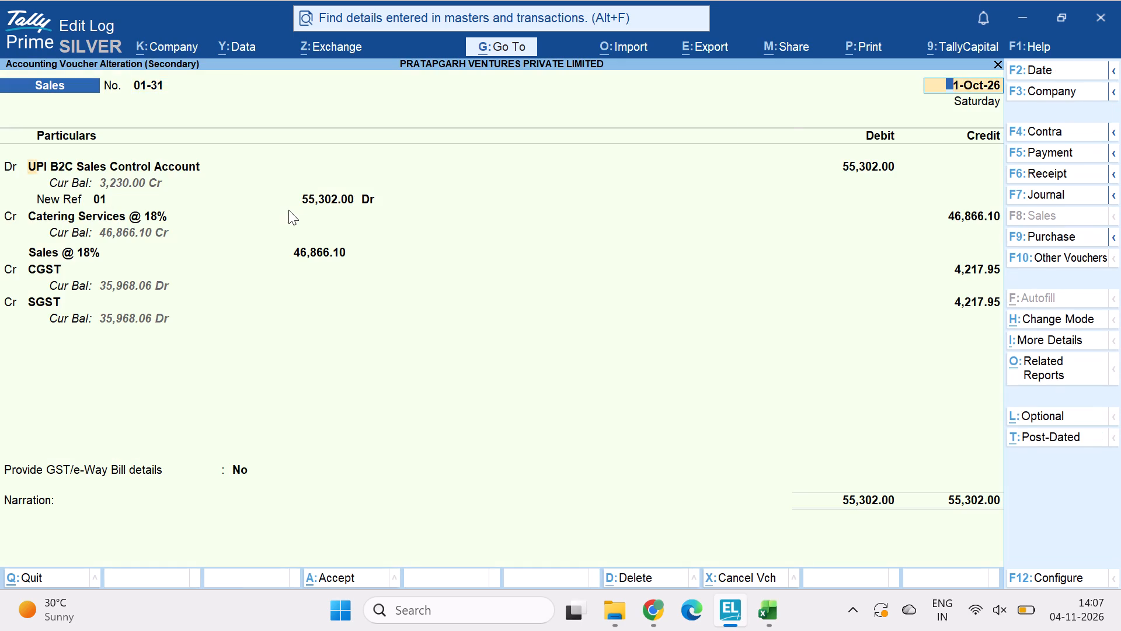
key(Return)
key(ctrl+a)
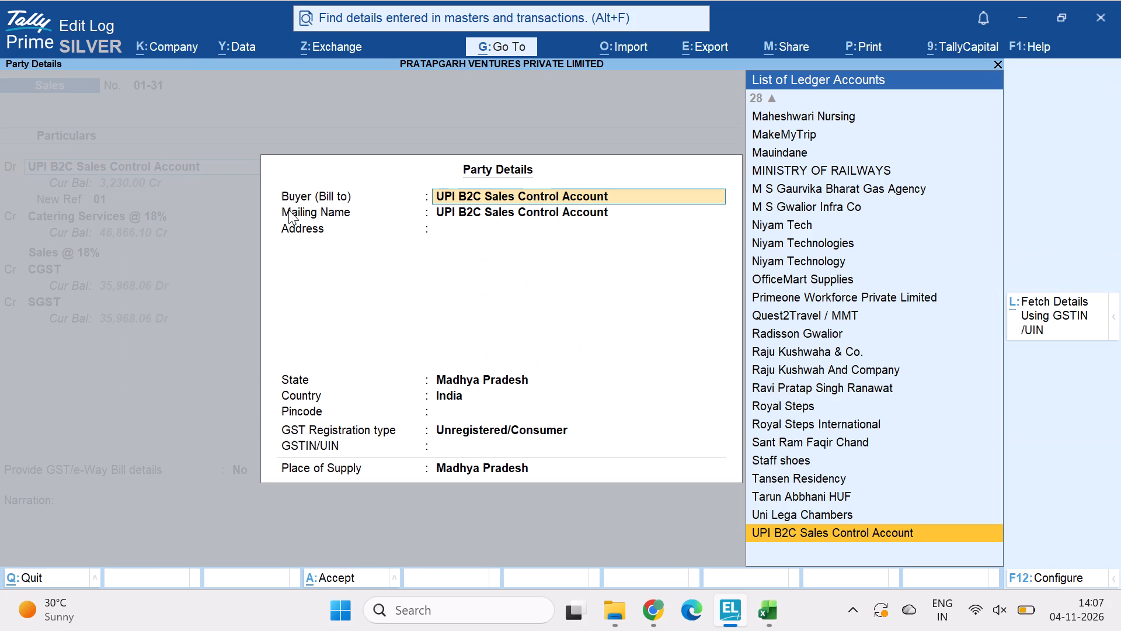
key(Return)
key(Return)
key(Return)
key(Return)
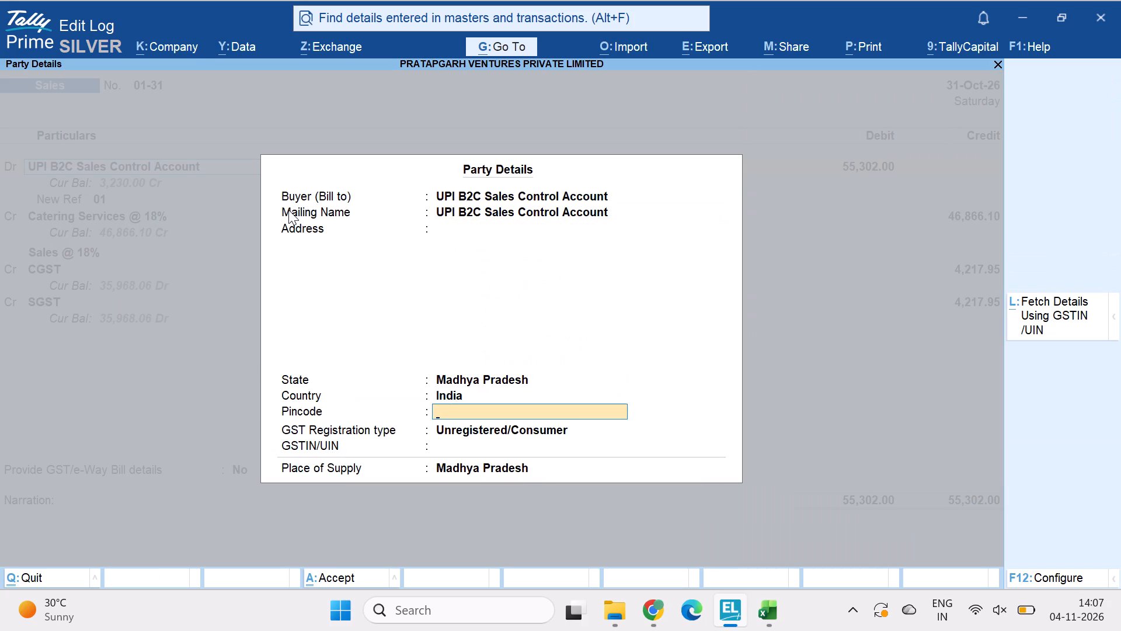
key(Return)
key(Return)
key(Return)
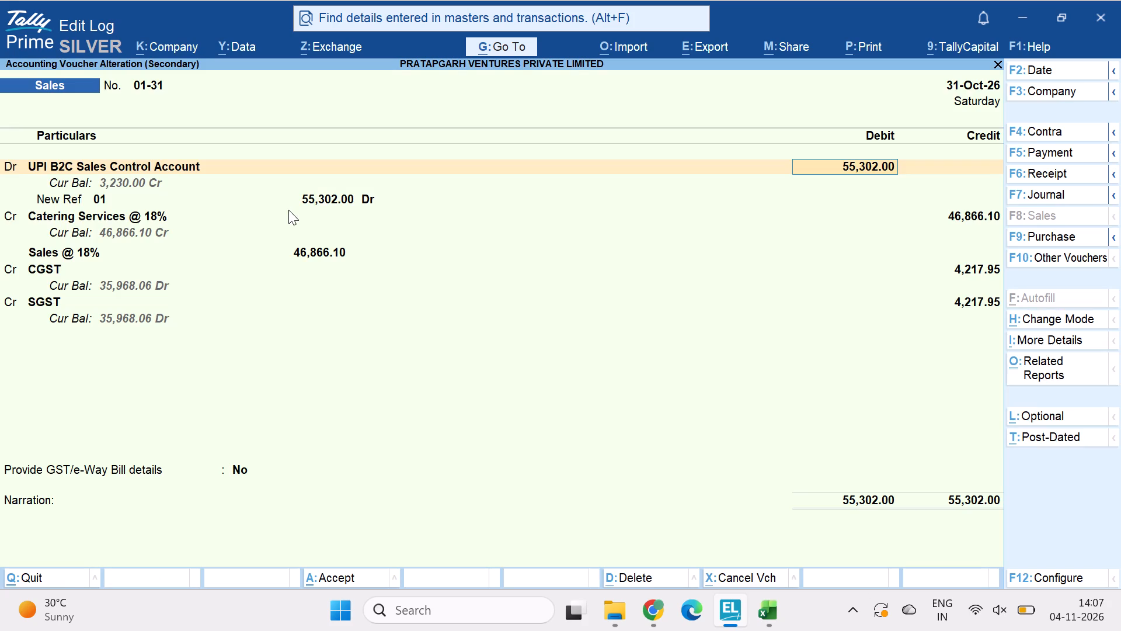
Specify the GST rate details for the Catering Services @ 18% line directly in the voucher: taxability type Taxable, GST rate 18%.
key(Return)
key(Return)
key(Return)
key(Return)
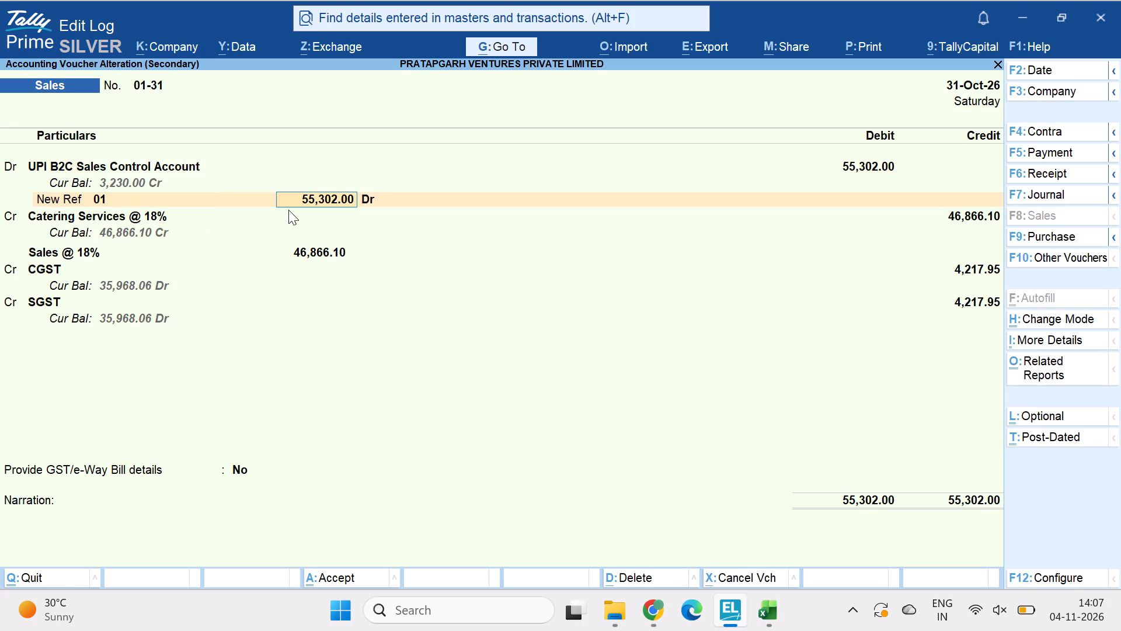
key(Return)
key(Return)
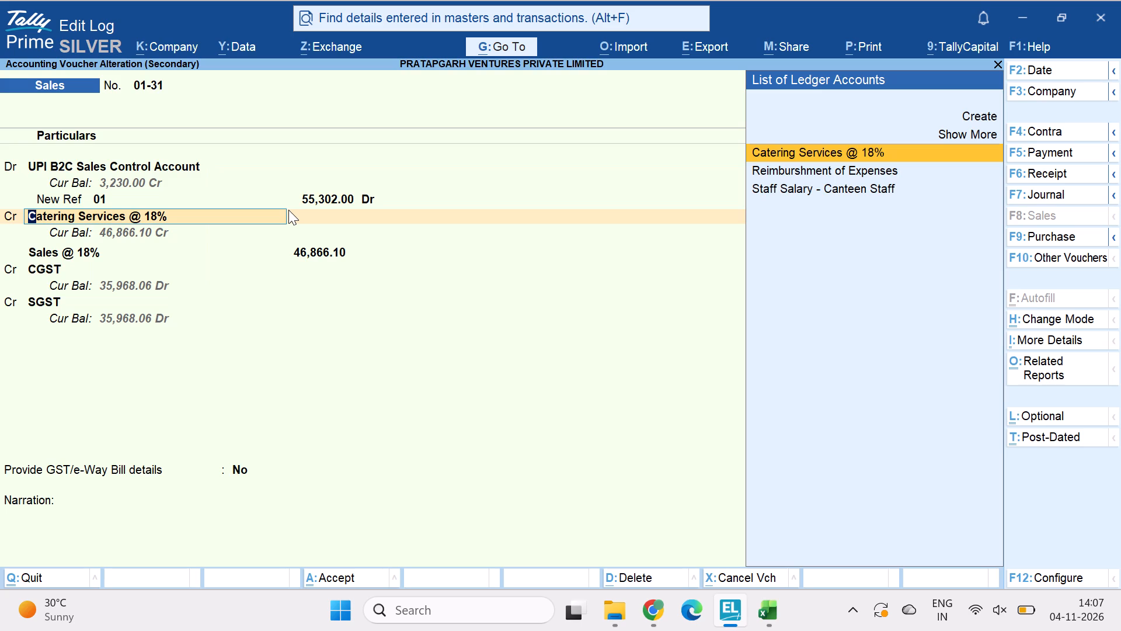
key(Return)
key(Return)
key(Return)
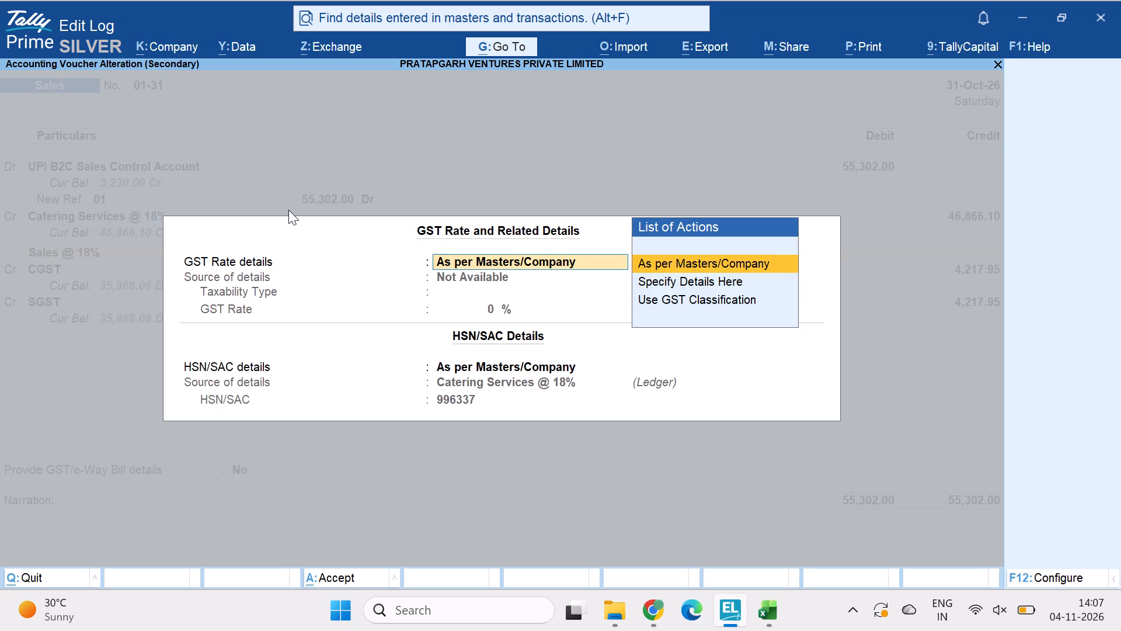
key(Return)
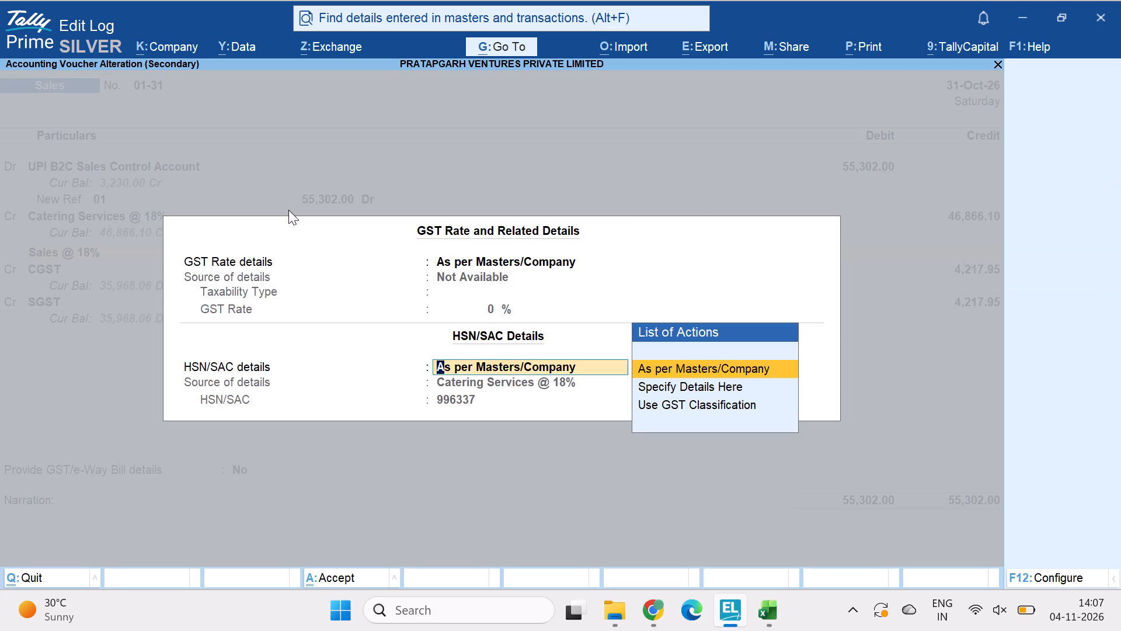
key(BackSpace)
key(Down)
key(Return)
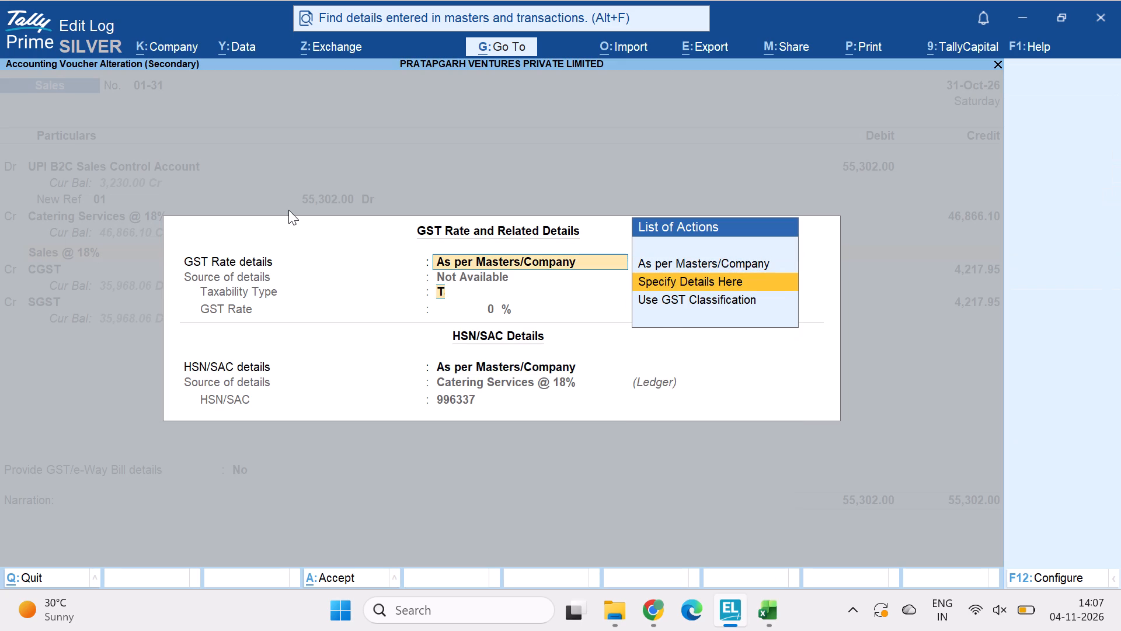
key(Return)
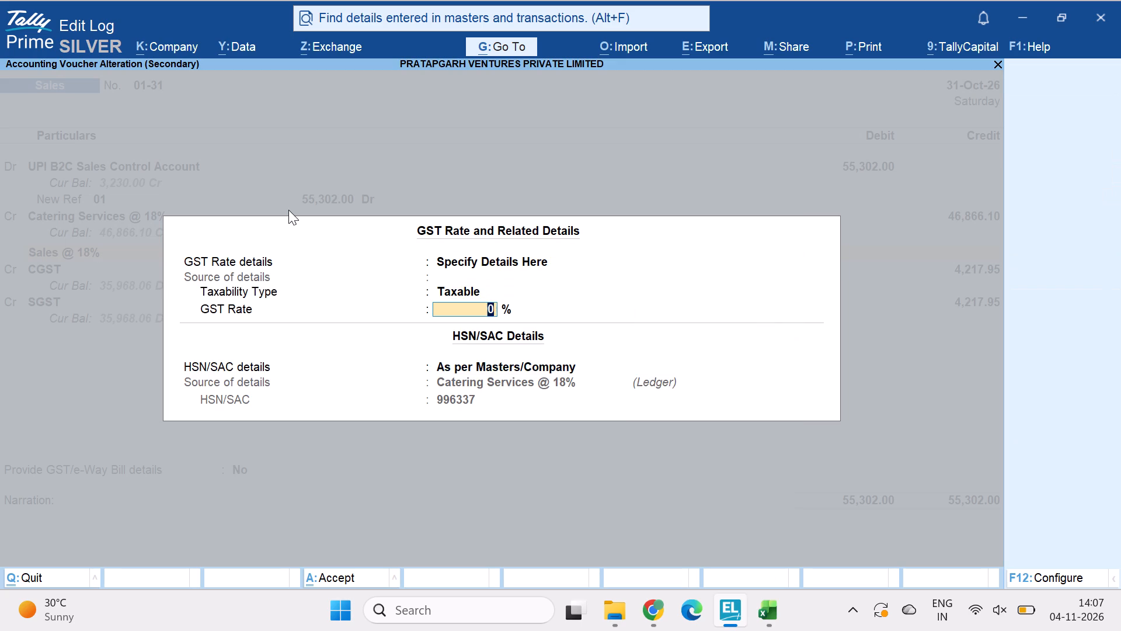
text(18)
key(Return)
key(Return)
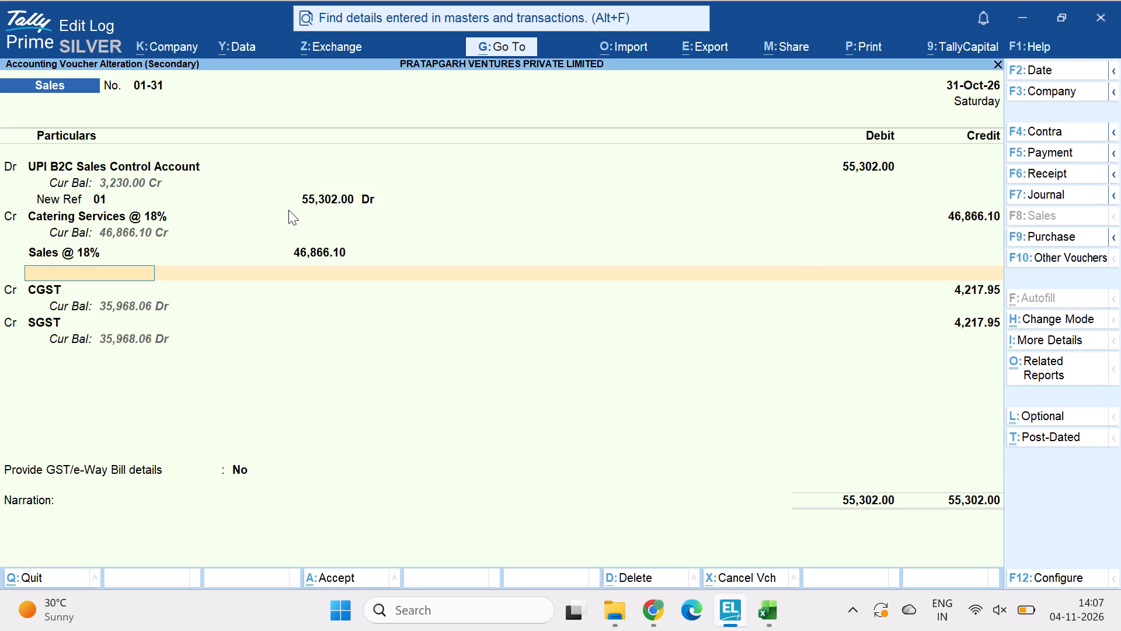
Clear the credit amount on the voucher's CGST line.
key(Return)
key(Return)
key(Return)
key(space)
key(Return)
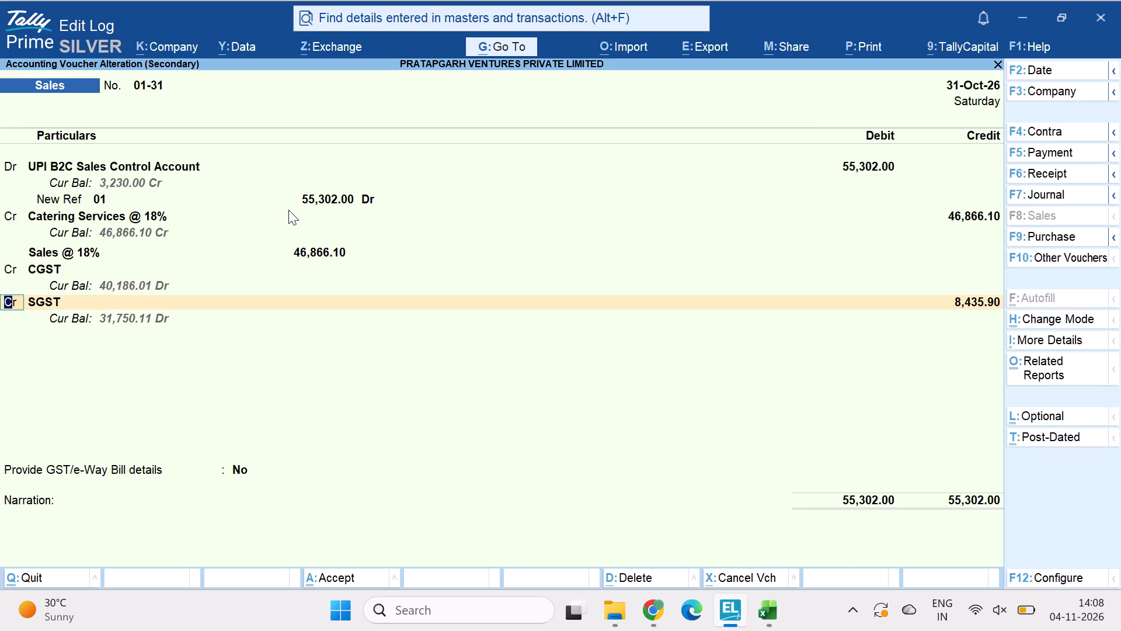
Open the CGST ledger master from its voucher line and close it without saving changes.
key(BackSpace)
key(BackSpace)
key(ctrl+Return)
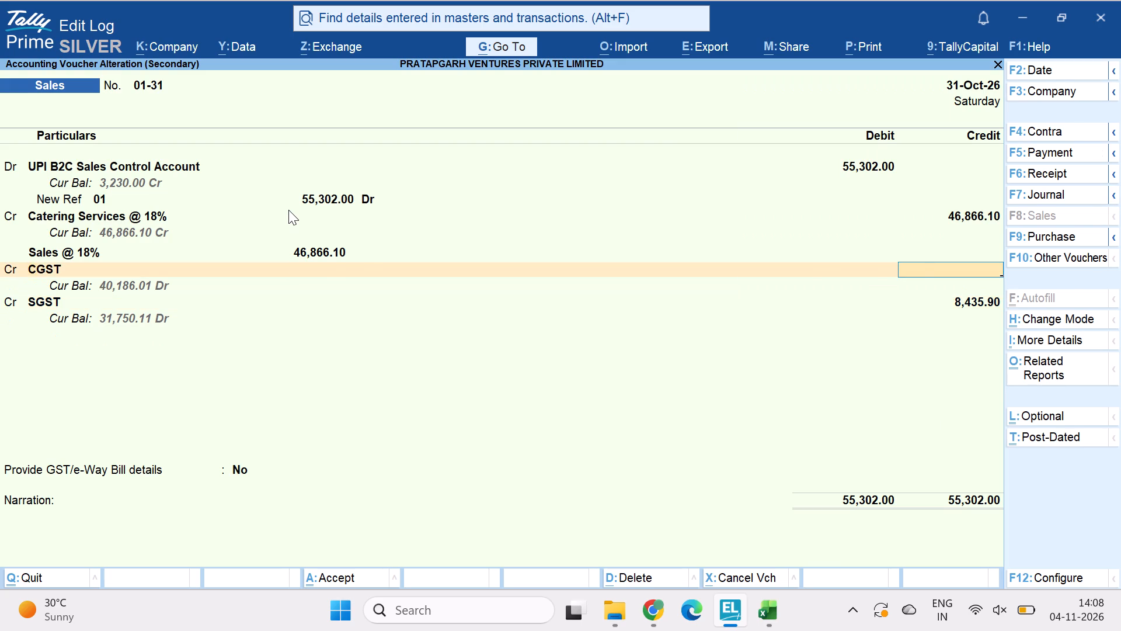
key(Escape)
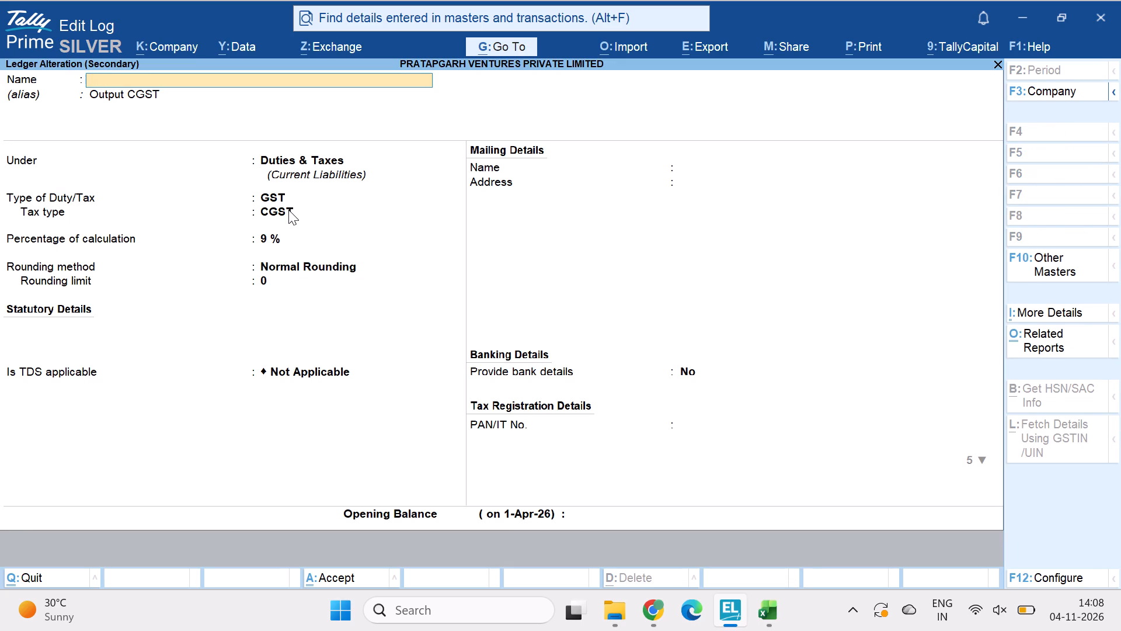
key(Escape)
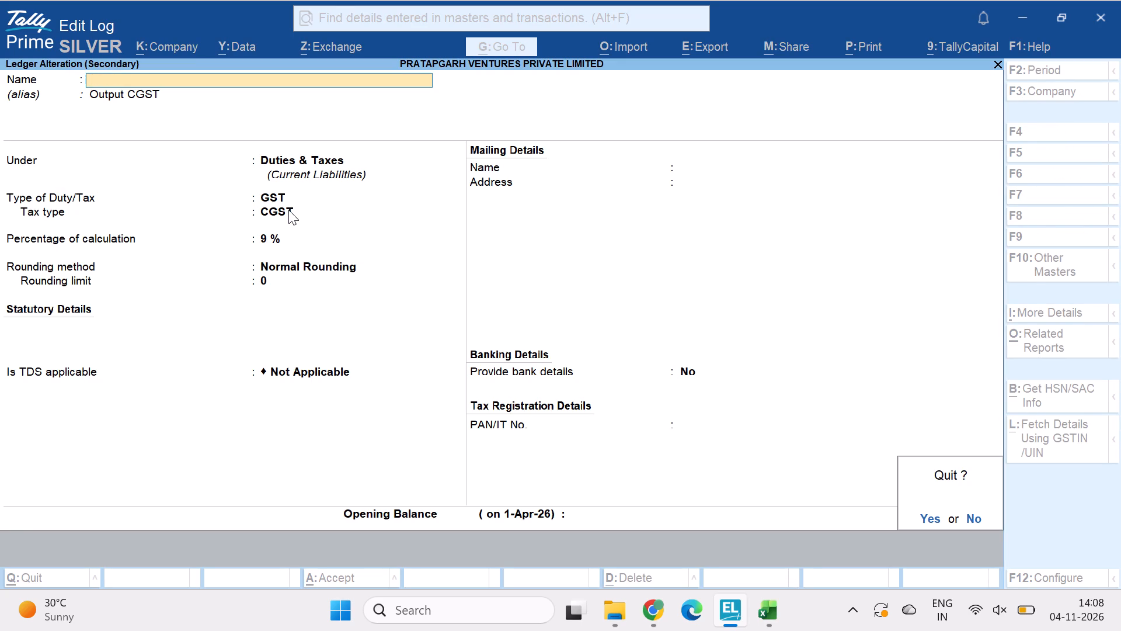
key(Escape)
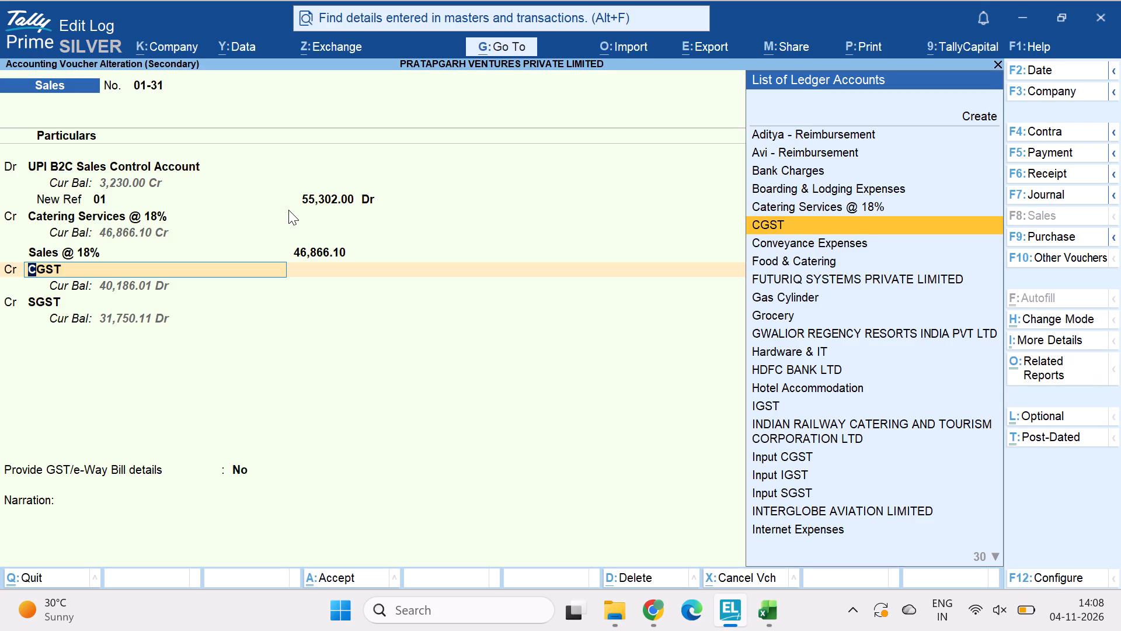
Clear the ledger name on the voucher's CGST line, staying in the voucher.
key(Escape)
key(Escape)
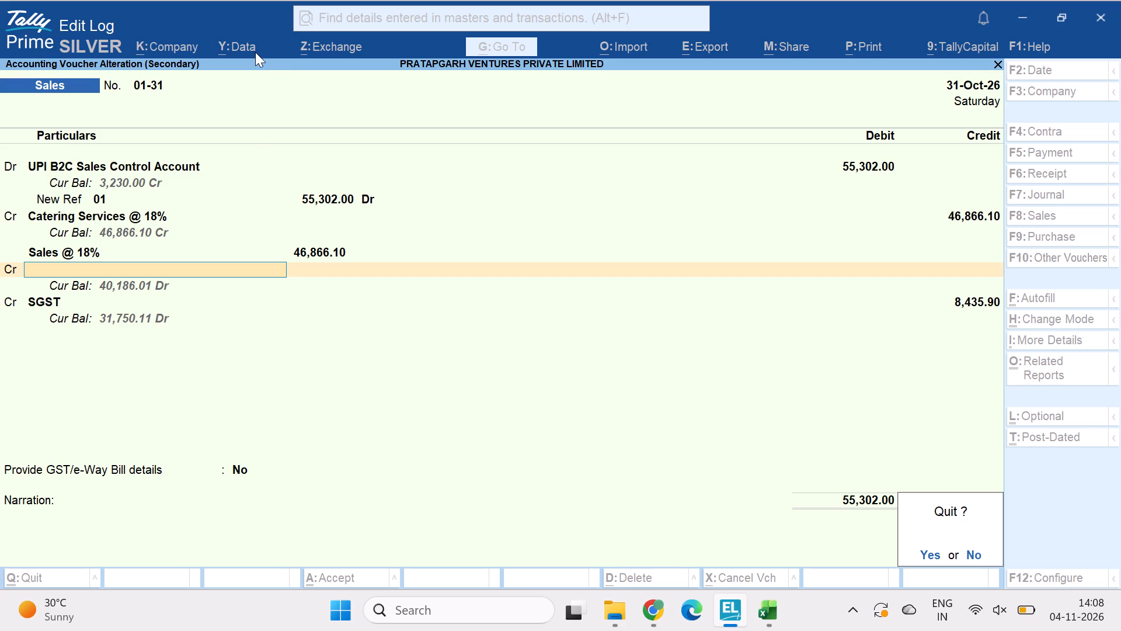
key(BackSpace)
Recheck the GST rate and HSN/SAC details of the Catering Services @ 18% line and accept them as they are.
key(BackSpace)
key(BackSpace)
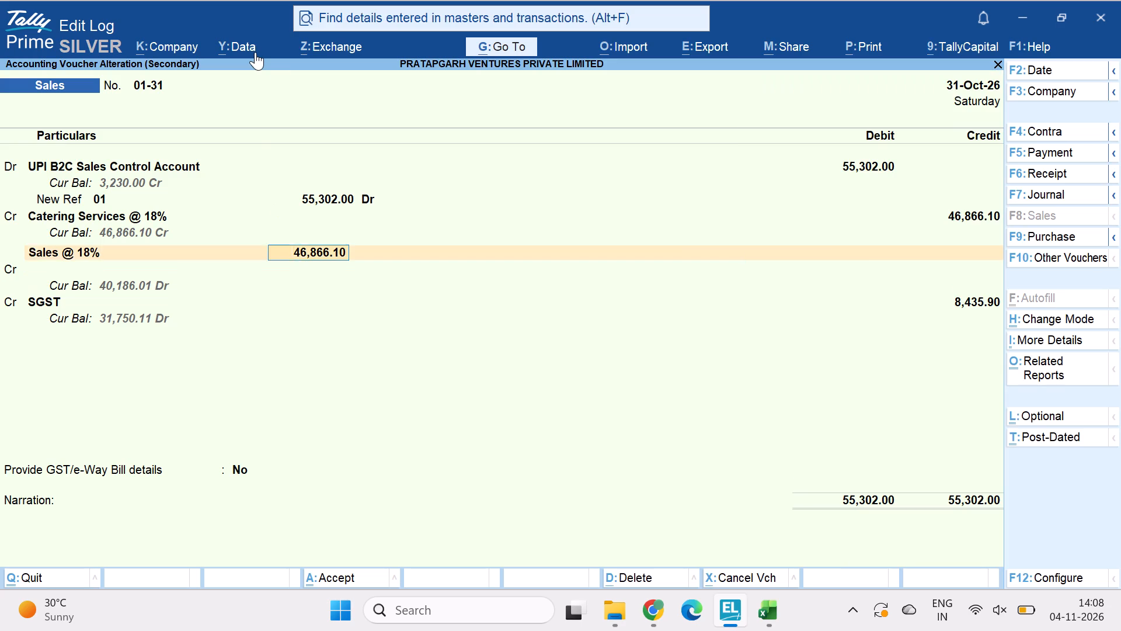
key(BackSpace)
key(Return)
key(Return)
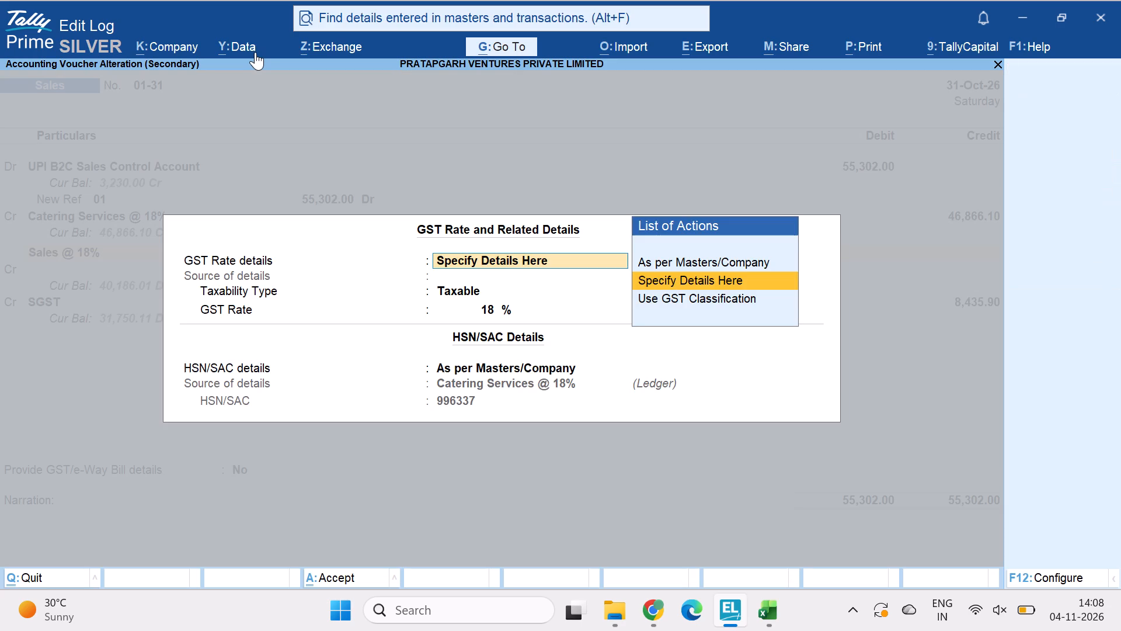
key(Return)
key(ctrl+a)
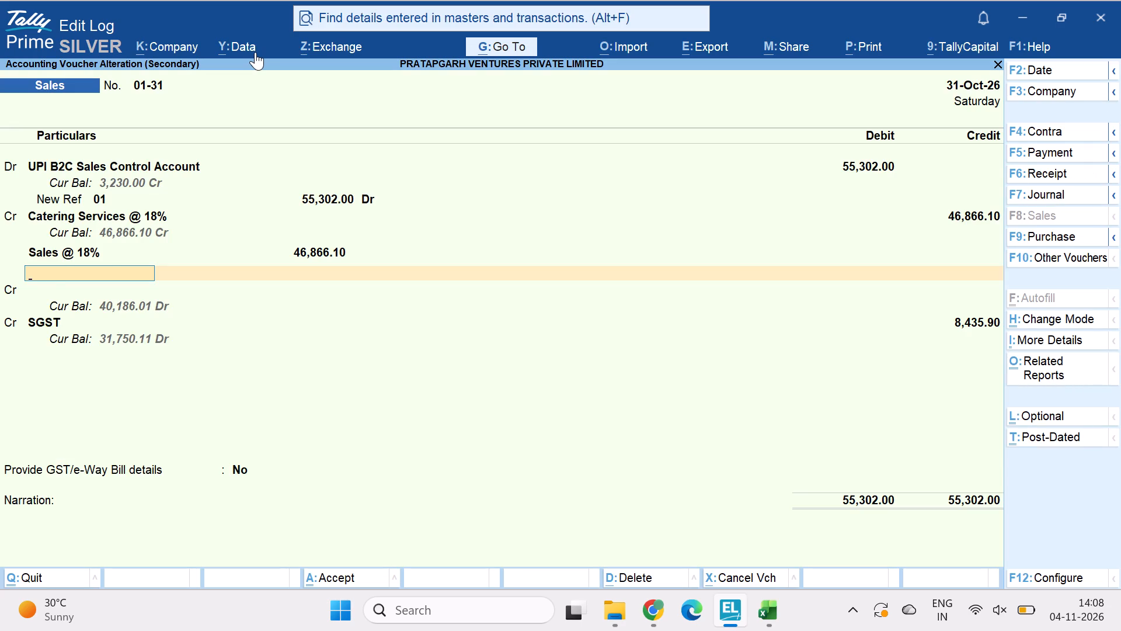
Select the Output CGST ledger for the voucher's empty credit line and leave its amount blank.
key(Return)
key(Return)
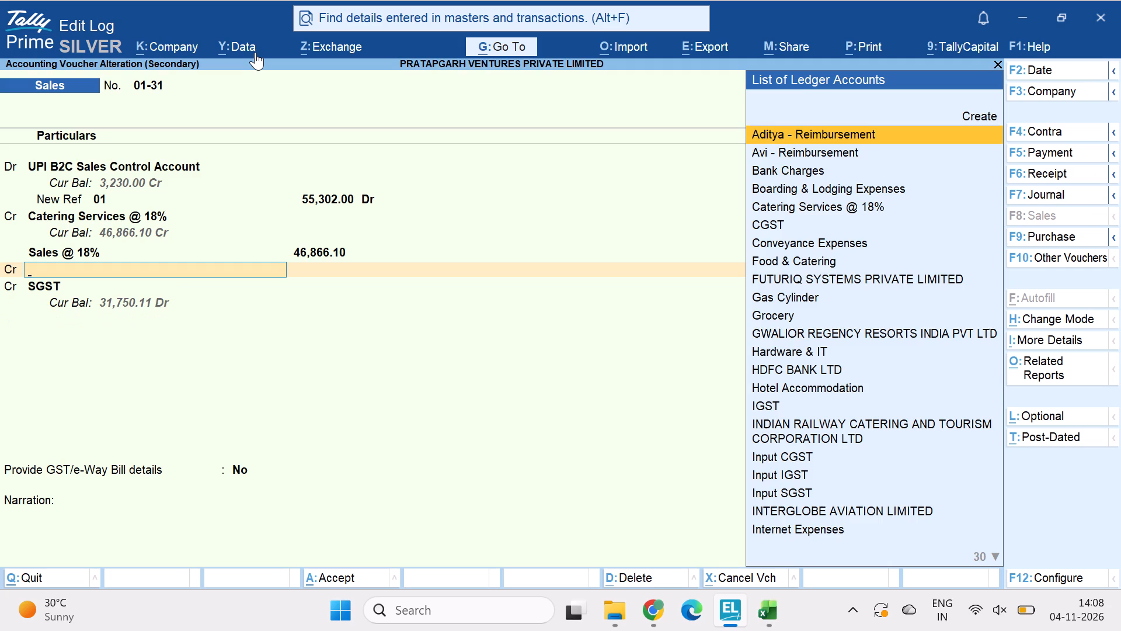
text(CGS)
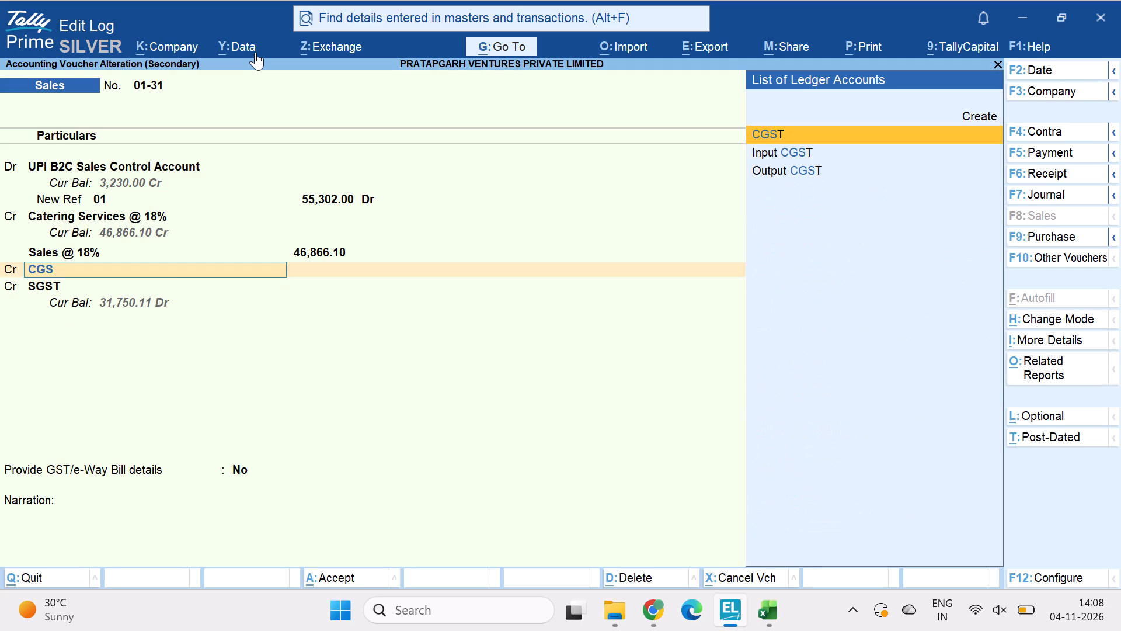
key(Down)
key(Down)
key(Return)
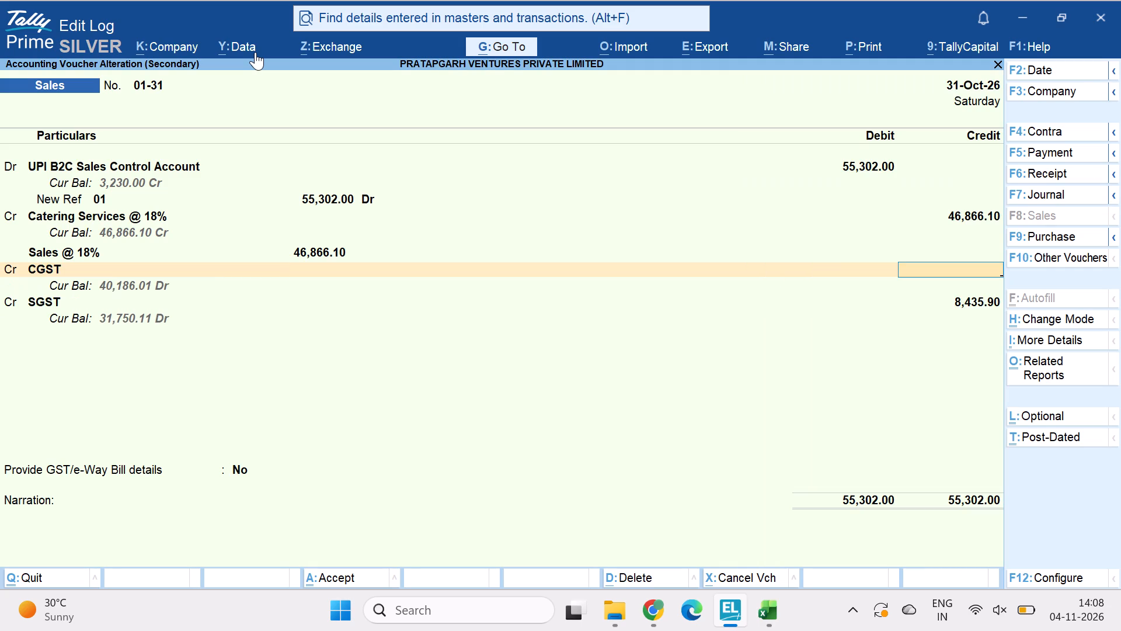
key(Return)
Set the CGST ledger master's percentage of calculation to 0% and save it, keeping Normal Rounding.
key(BackSpace)
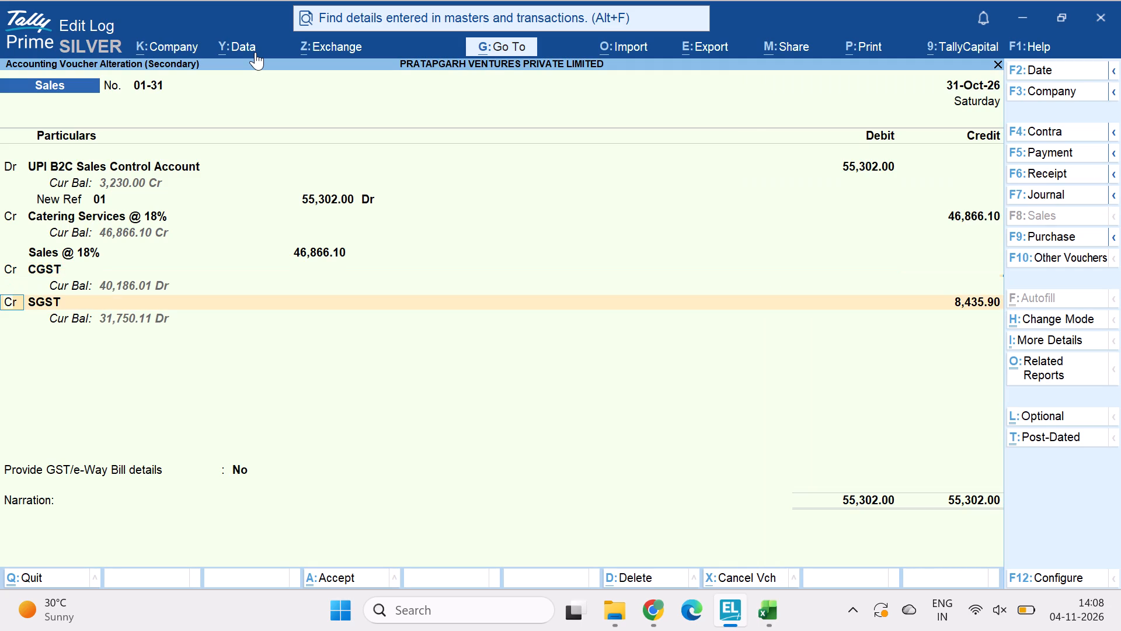
key(BackSpace)
key(ctrl+Return)
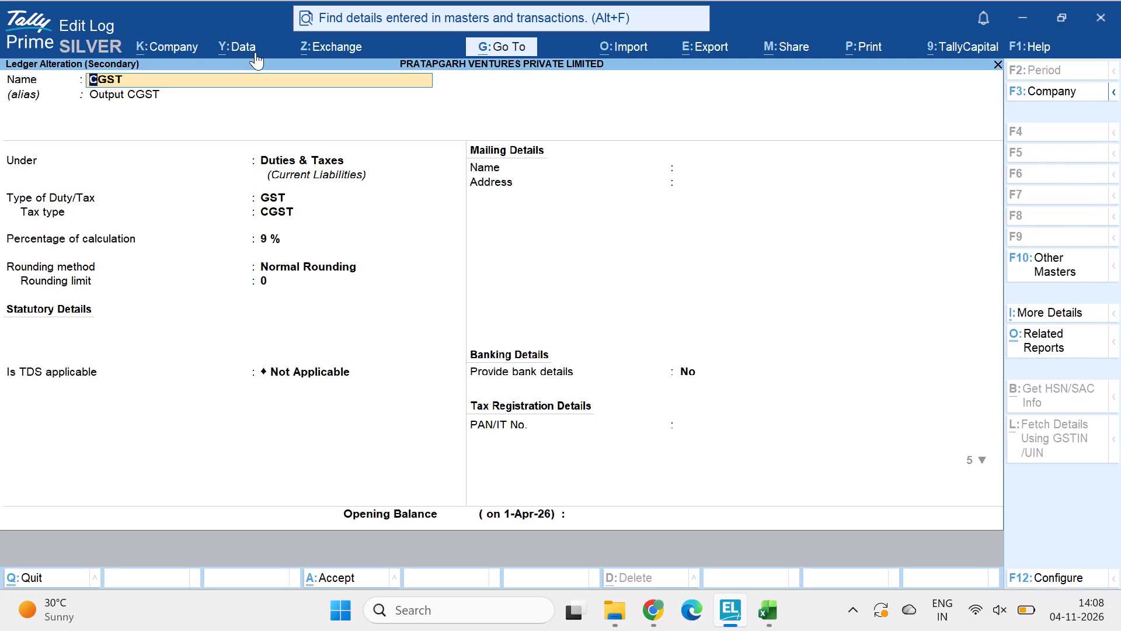
click(268, 242)
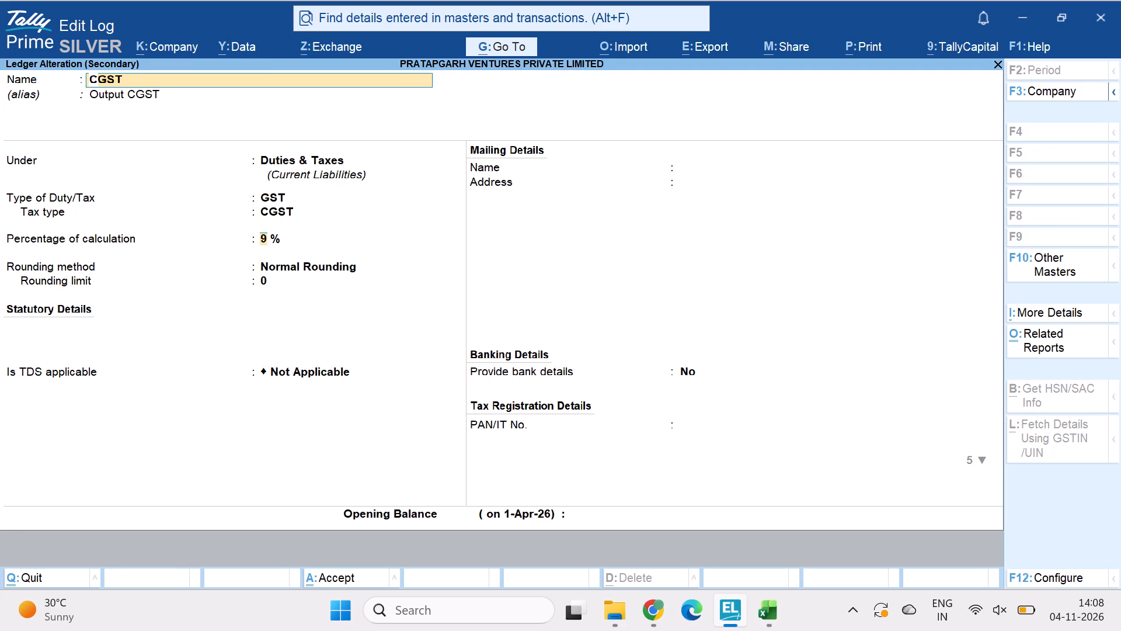
key(BackSpace)
key(BackSpace)
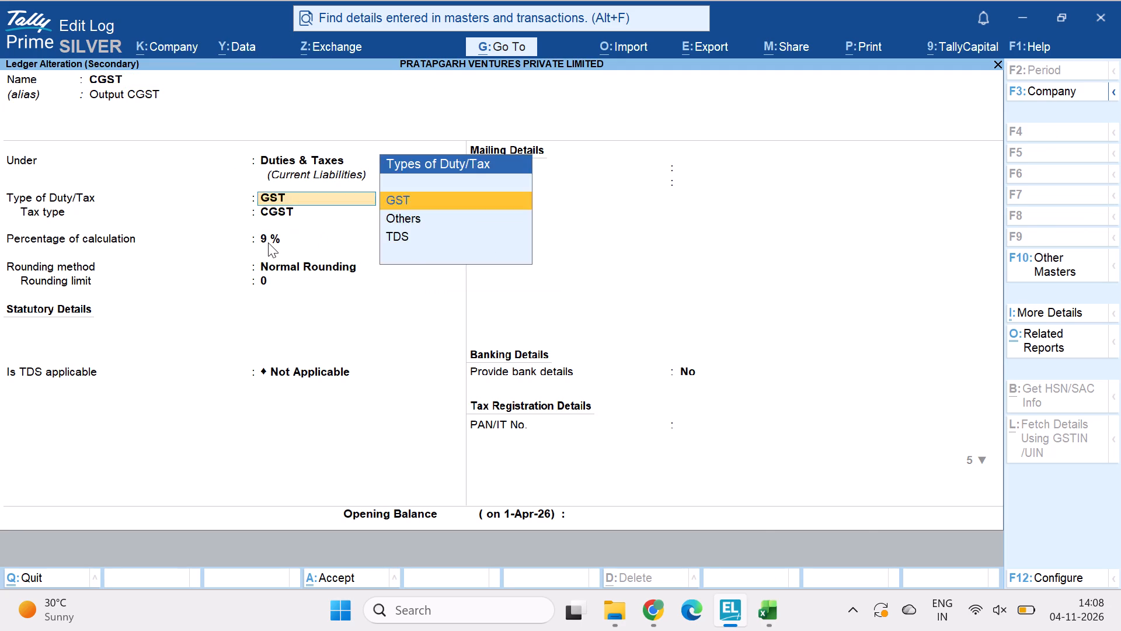
key(BackSpace)
key(BackSpace)
key(Return)
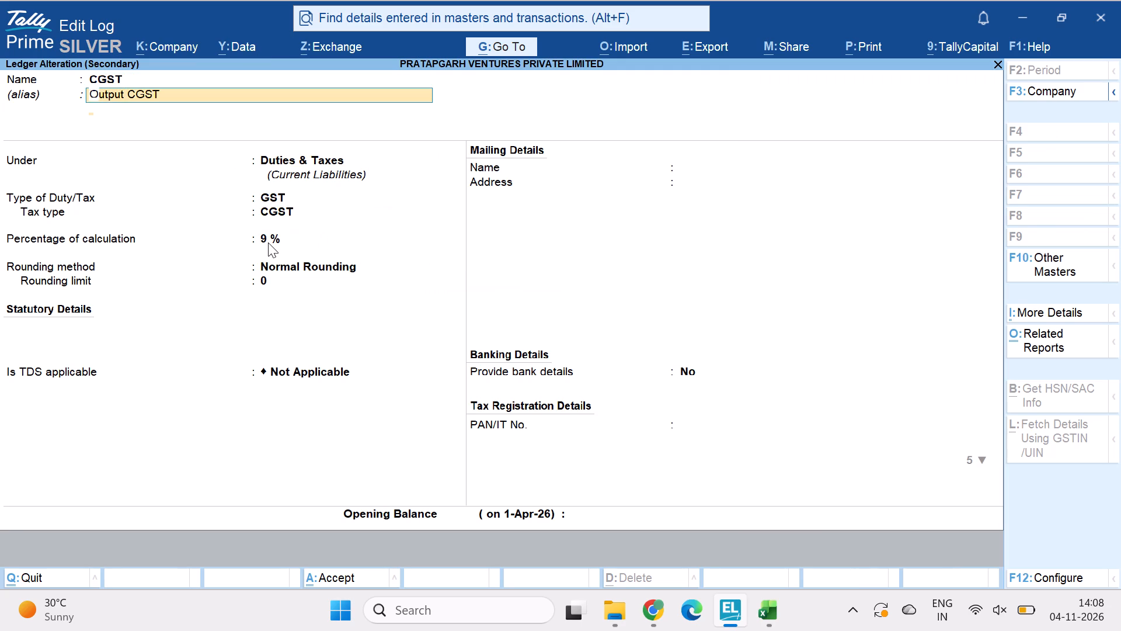
key(Return)
key(Return)
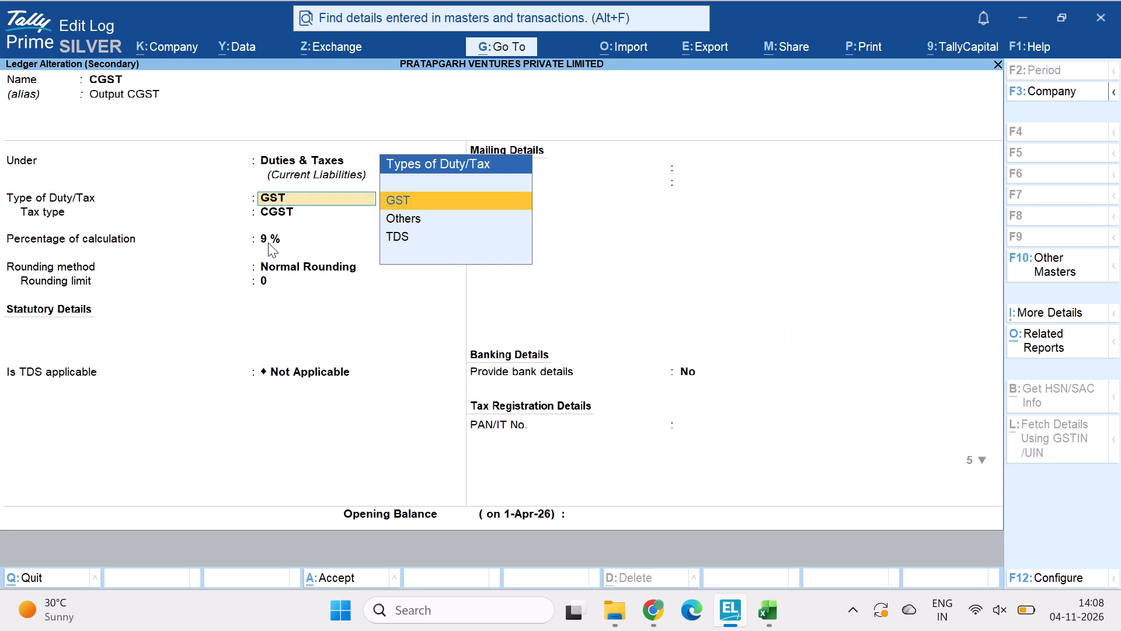
key(Return)
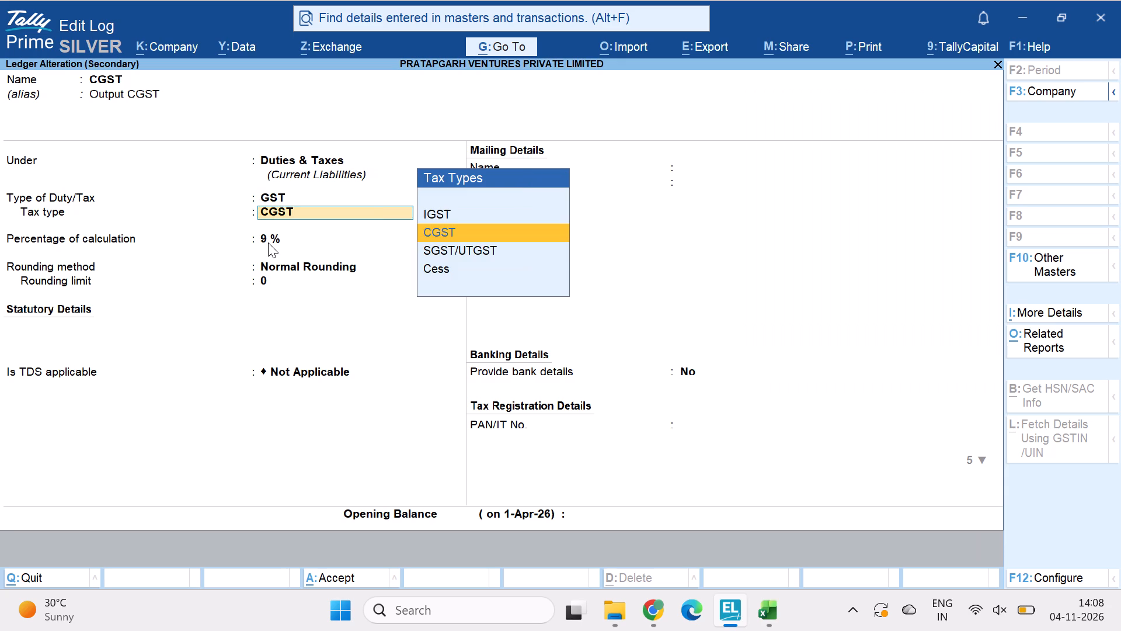
key(Return)
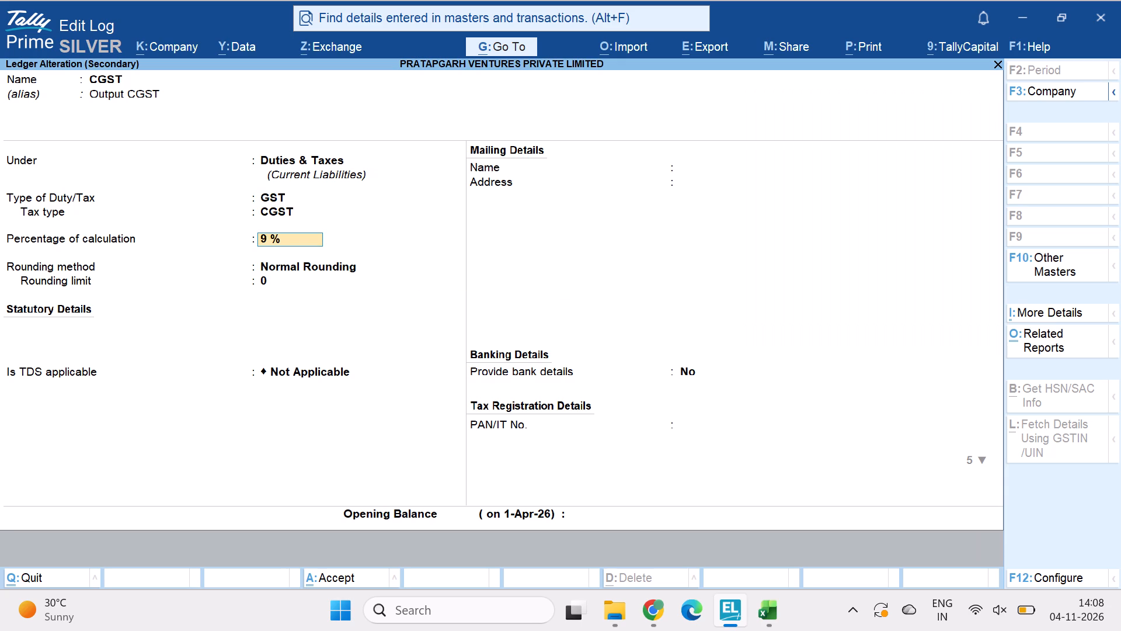
key(0)
key(Return)
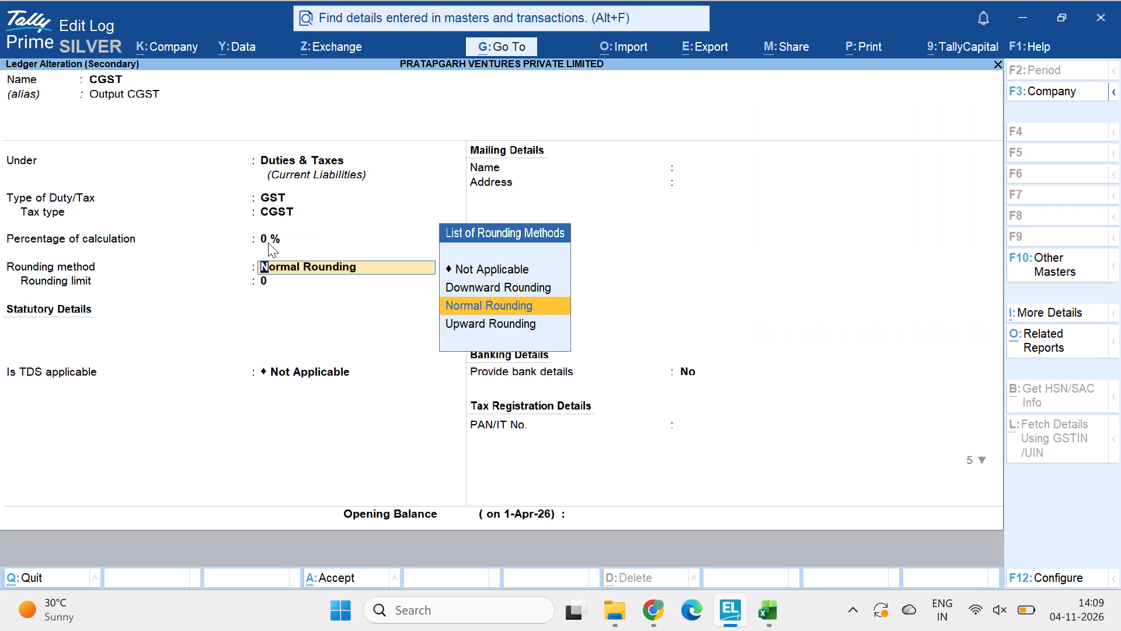
key(Return)
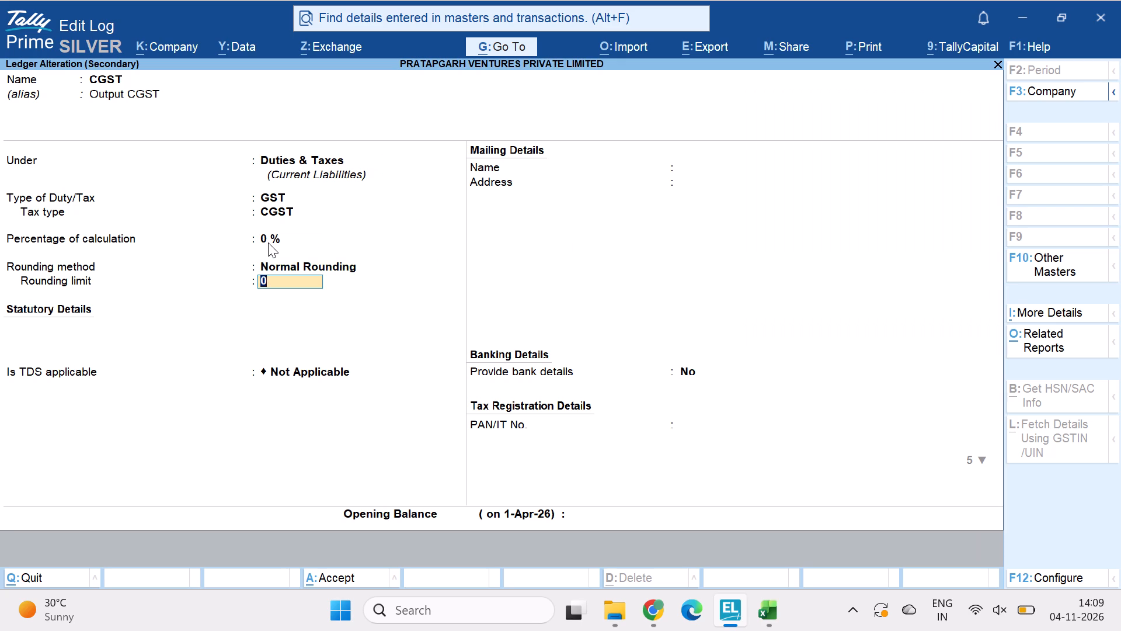
key(Return)
key(Return)
key(Return)
key(Return)
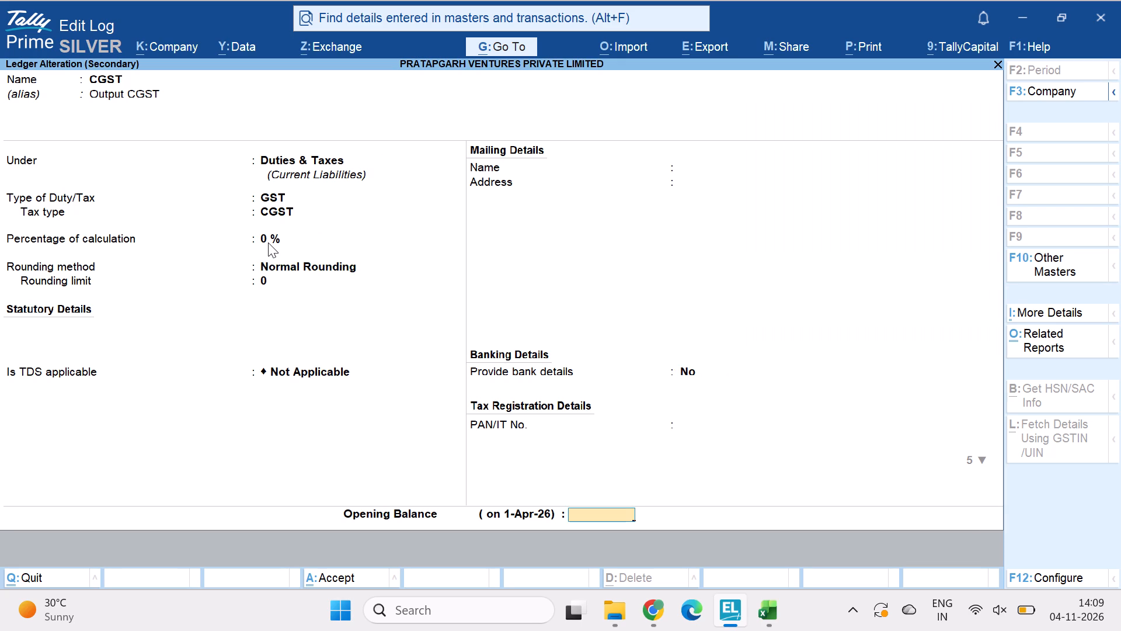
key(Return)
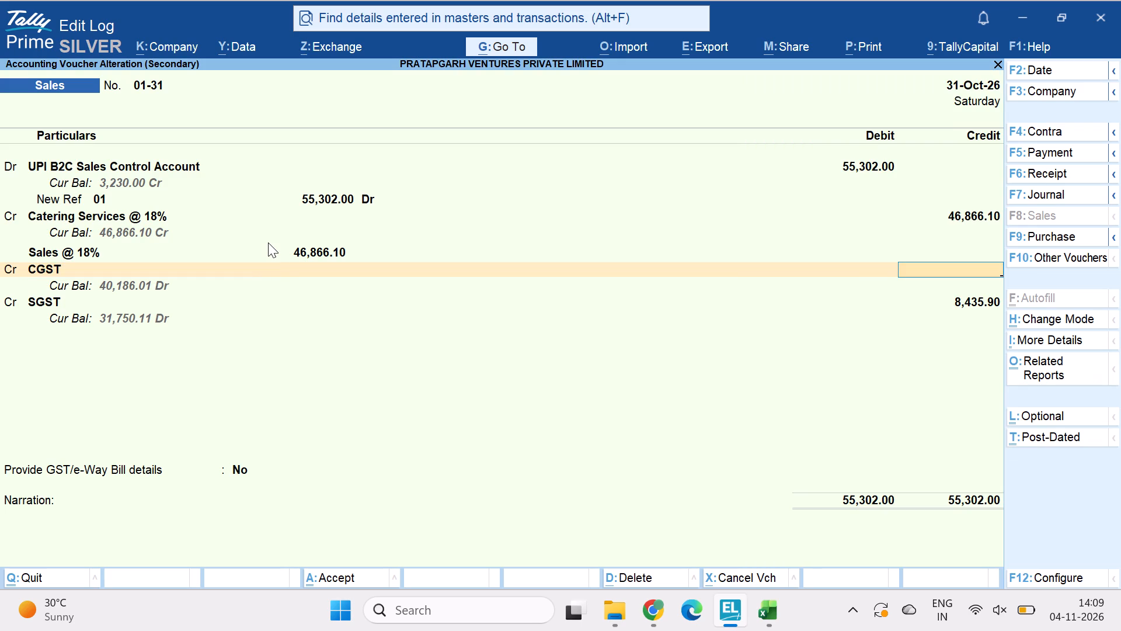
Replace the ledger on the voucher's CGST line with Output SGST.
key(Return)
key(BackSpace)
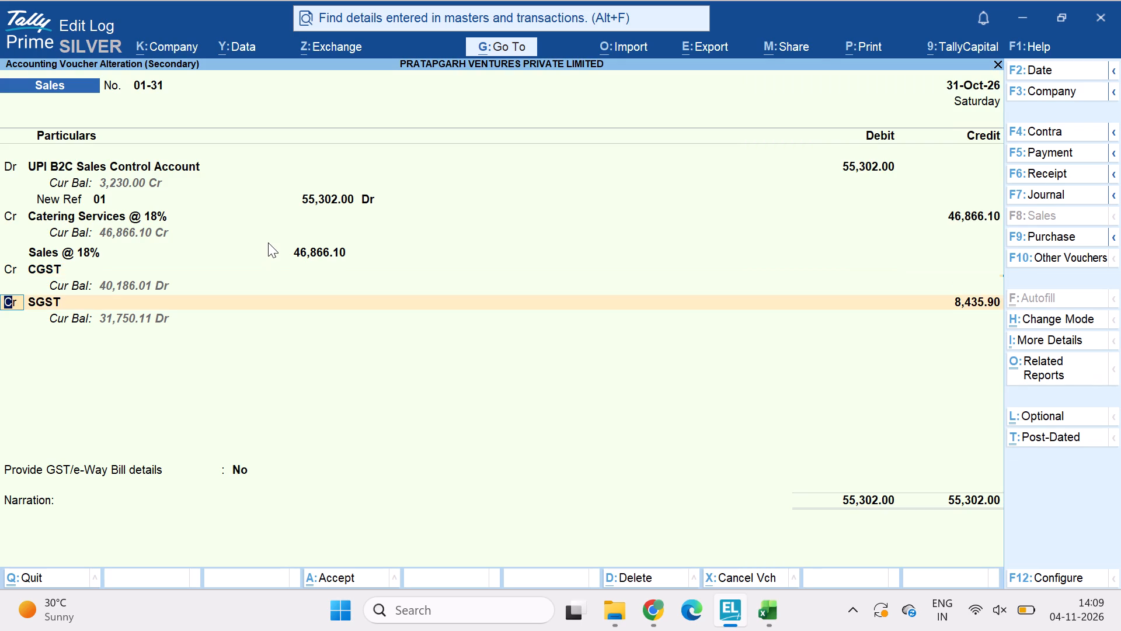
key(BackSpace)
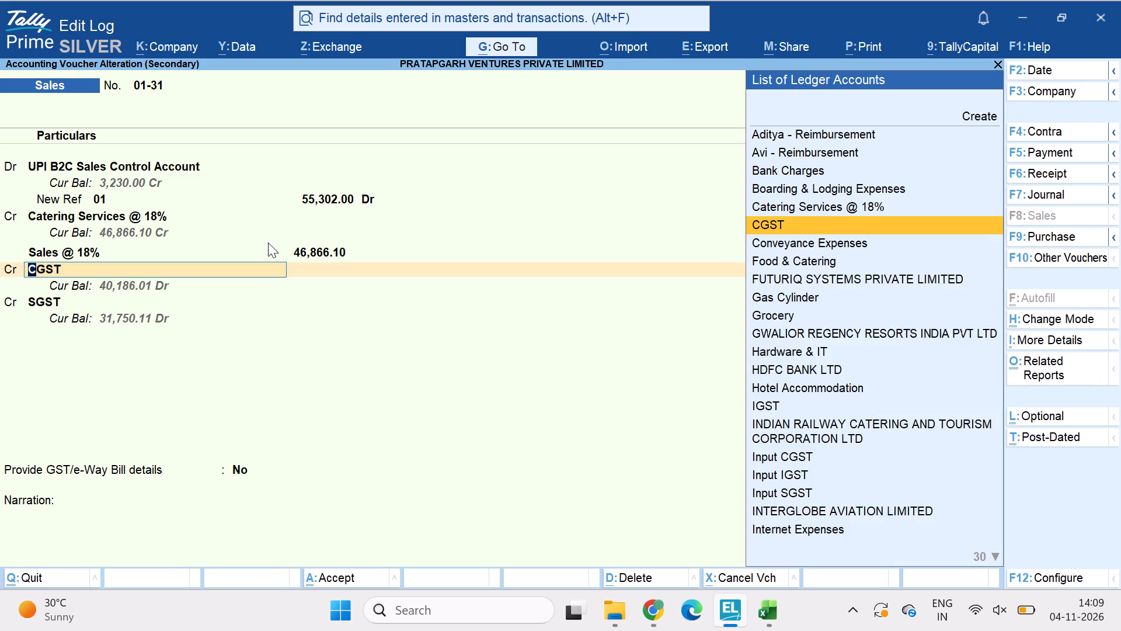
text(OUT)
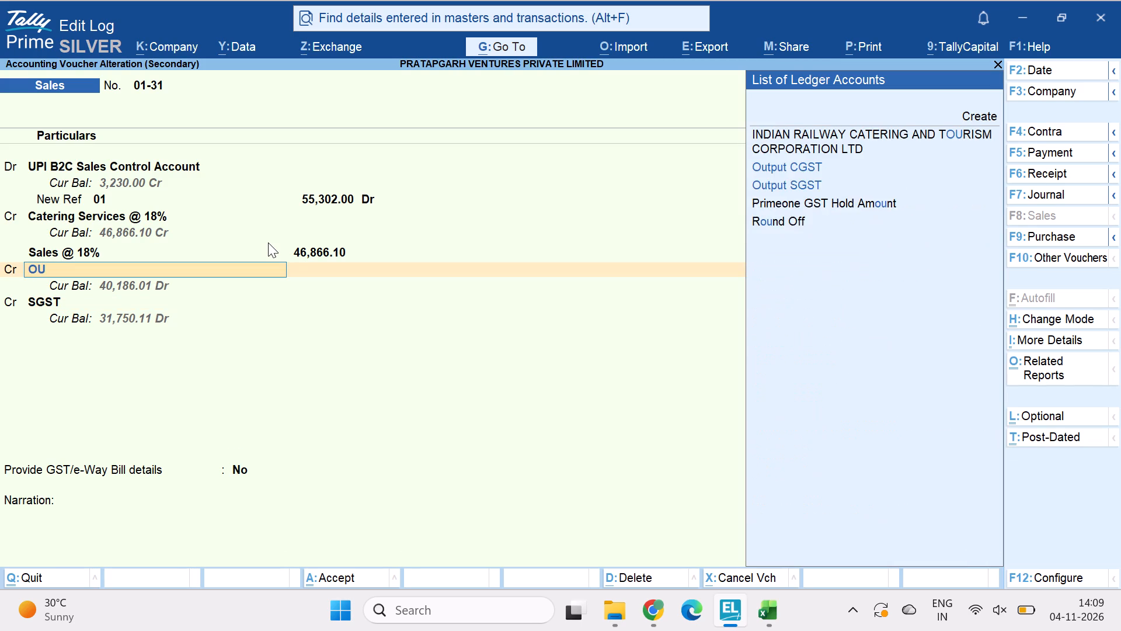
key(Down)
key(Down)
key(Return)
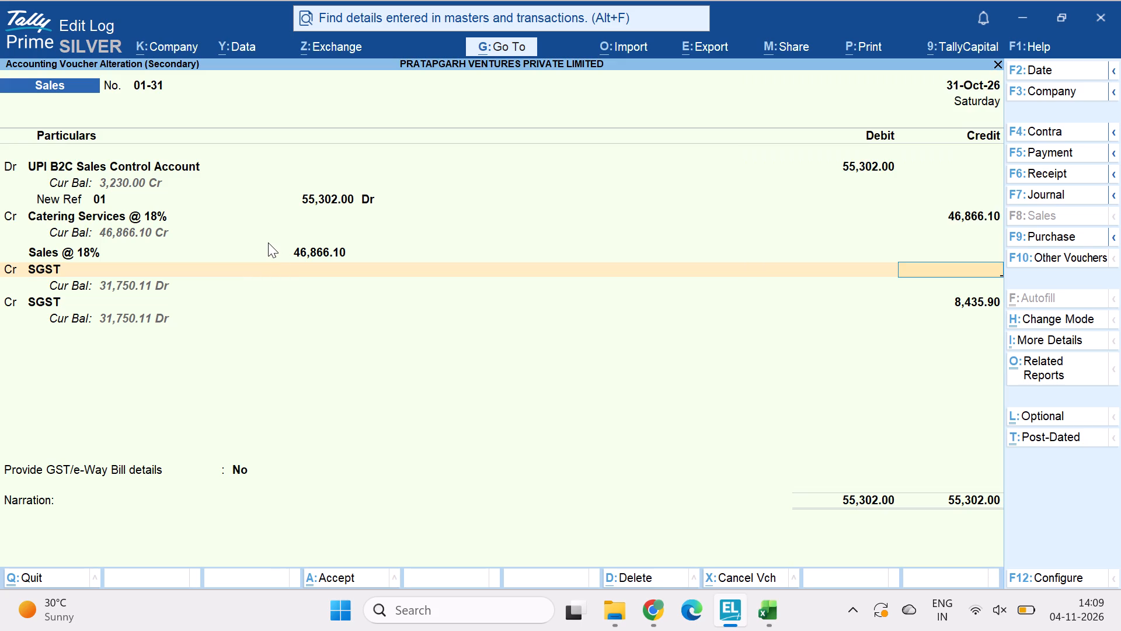
Create a ledger named Cgst @ 9% under Duties & Taxes with duty type Others, and use it on the voucher's first tax line.
key(BackSpace)
key(BackSpace)
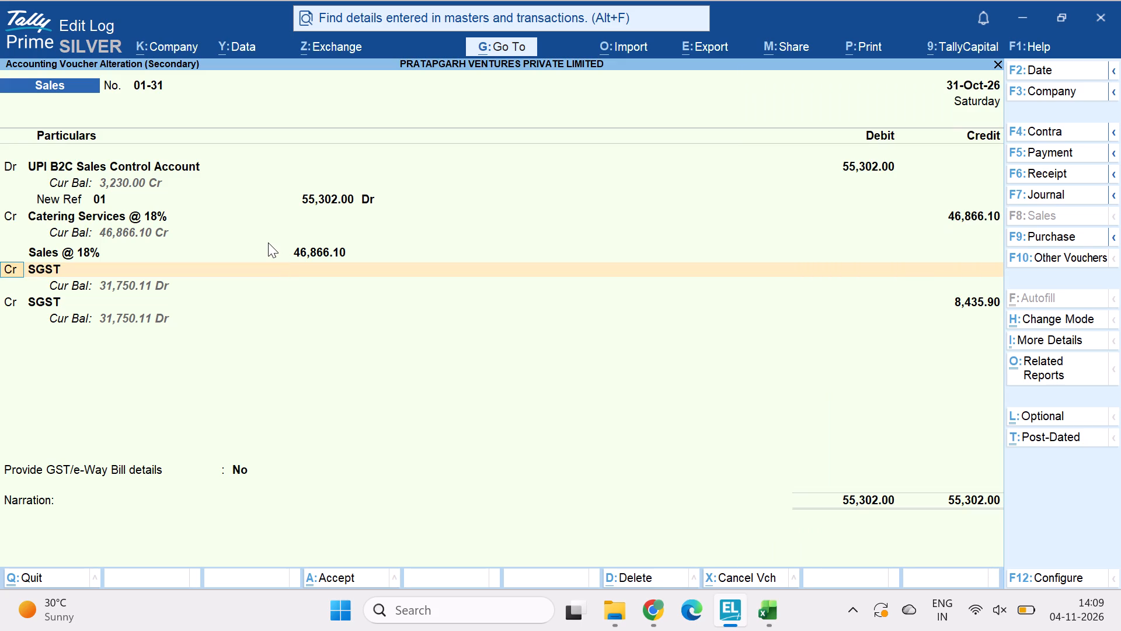
key(Return)
key(alt+c)
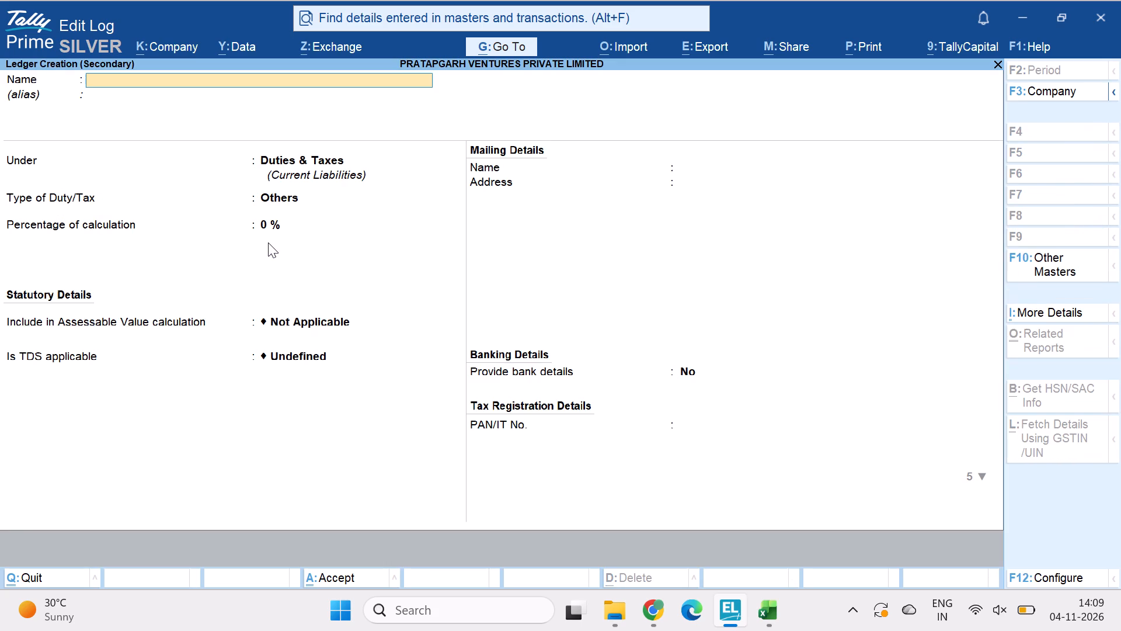
key(shift+c)
key(shift+g)
text(st)
key(Return)
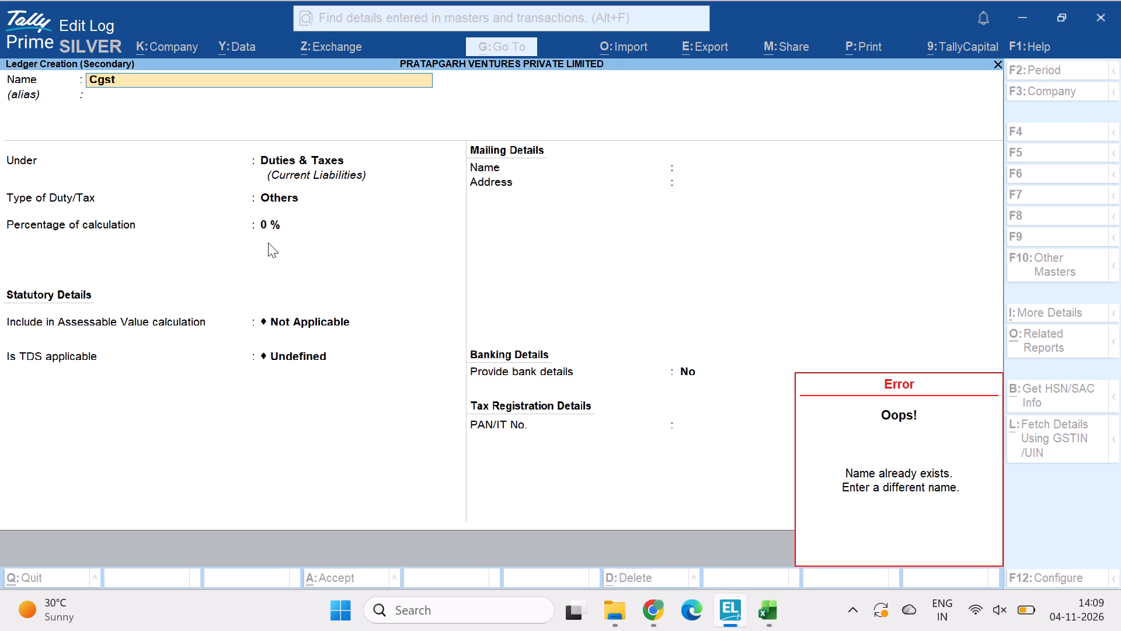
key(shift+at)
key(BackSpace)
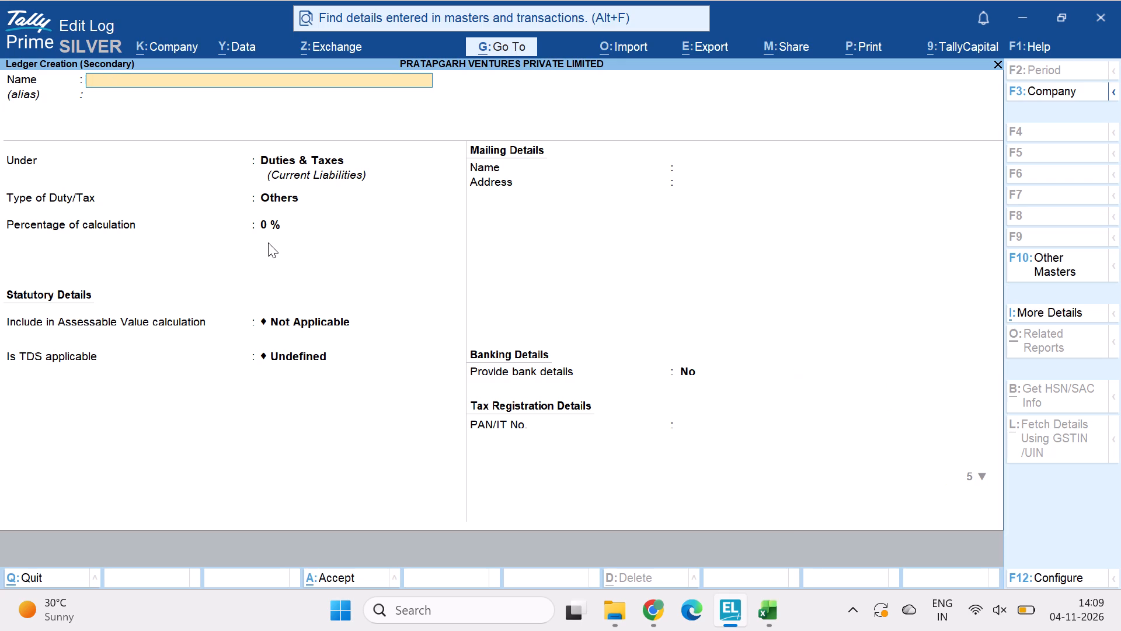
text(cgst)
key(space)
text(@)
key(space)
text(9%)
key(Return)
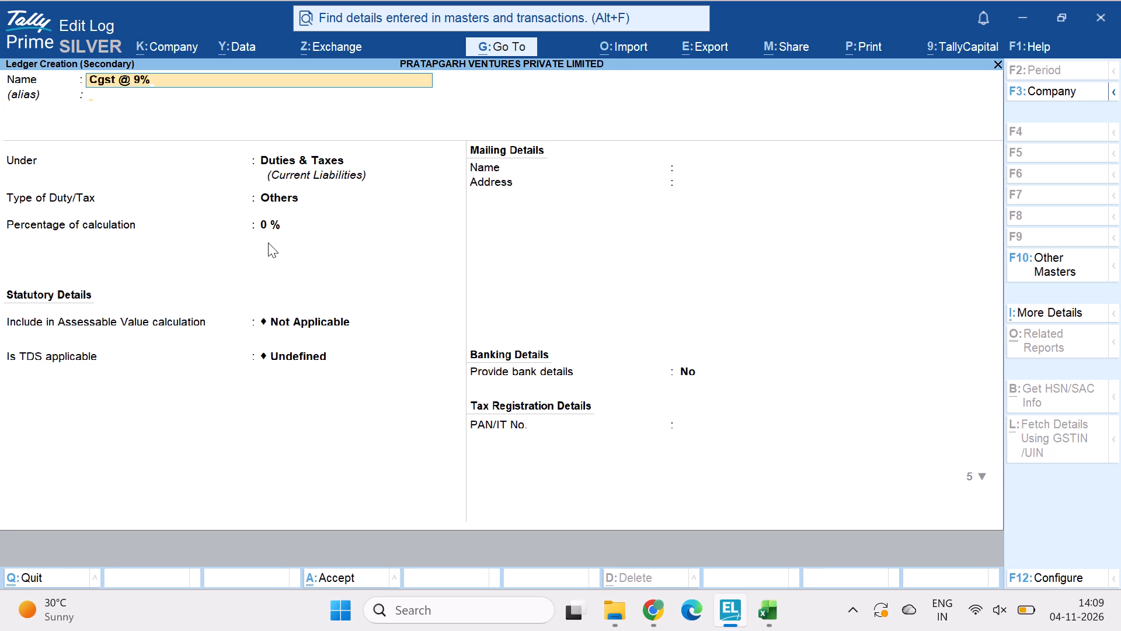
key(Return)
key(Return)
key(Return)
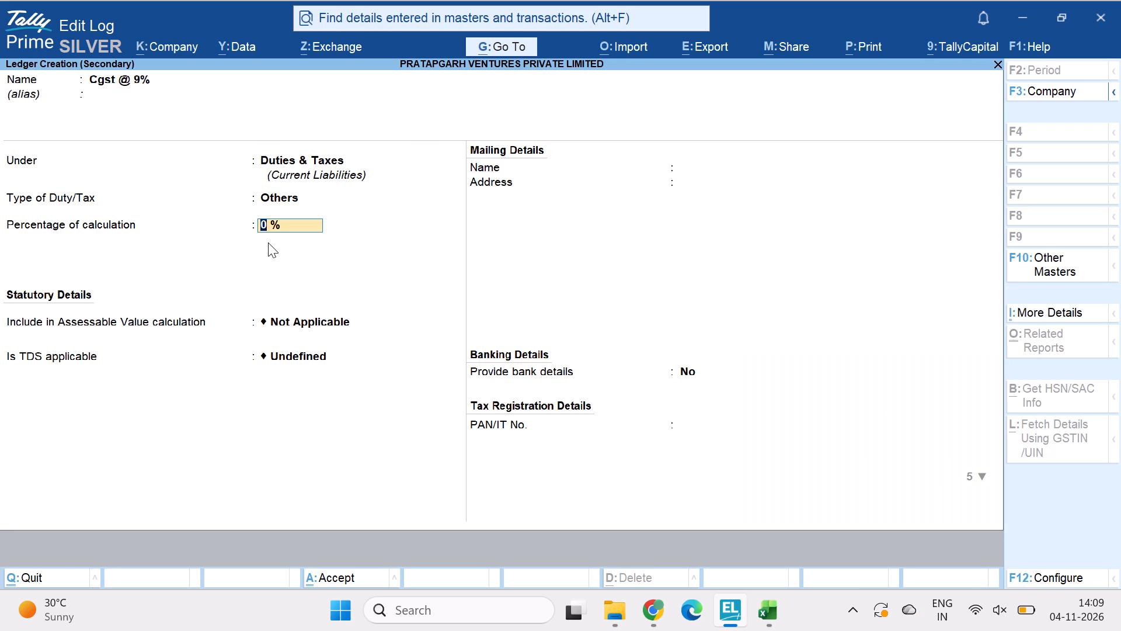
key(ctrl+a)
key(Return)
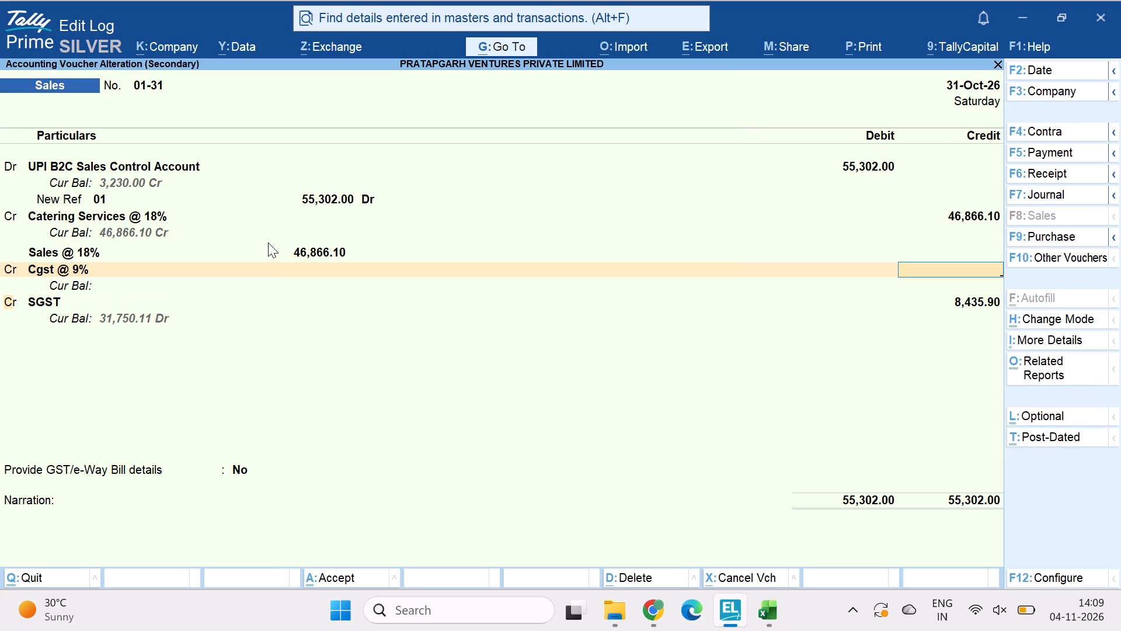
key(Return)
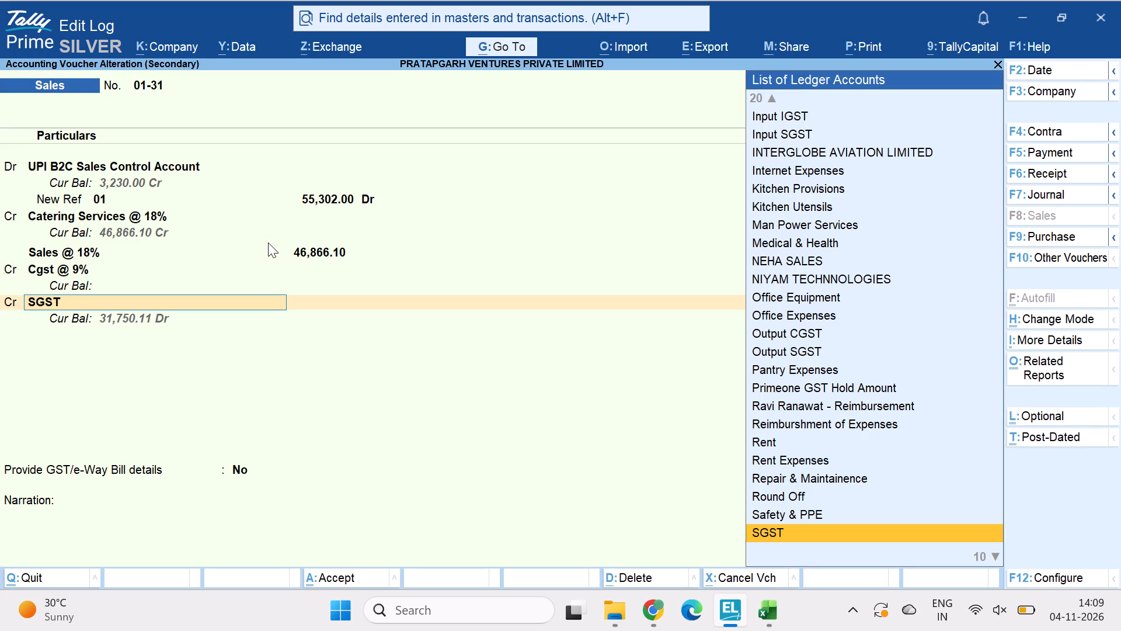
Clear the SGST line's ledger and quit sales voucher 01-31 without saving its changes.
key(Escape)
key(BackSpace)
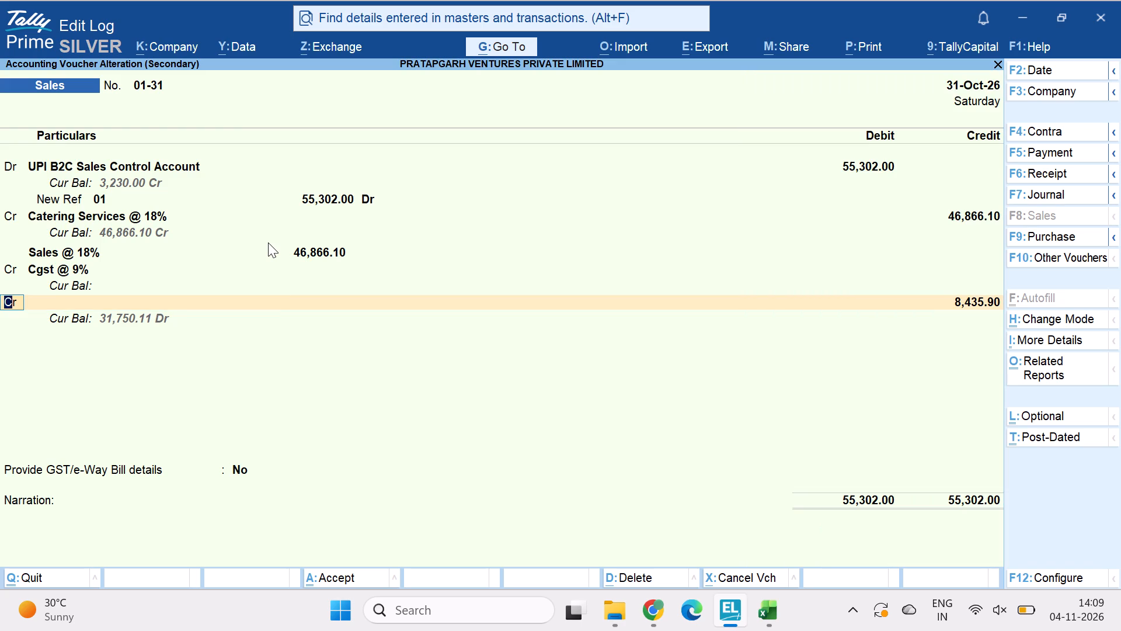
key(Escape)
key(Escape)
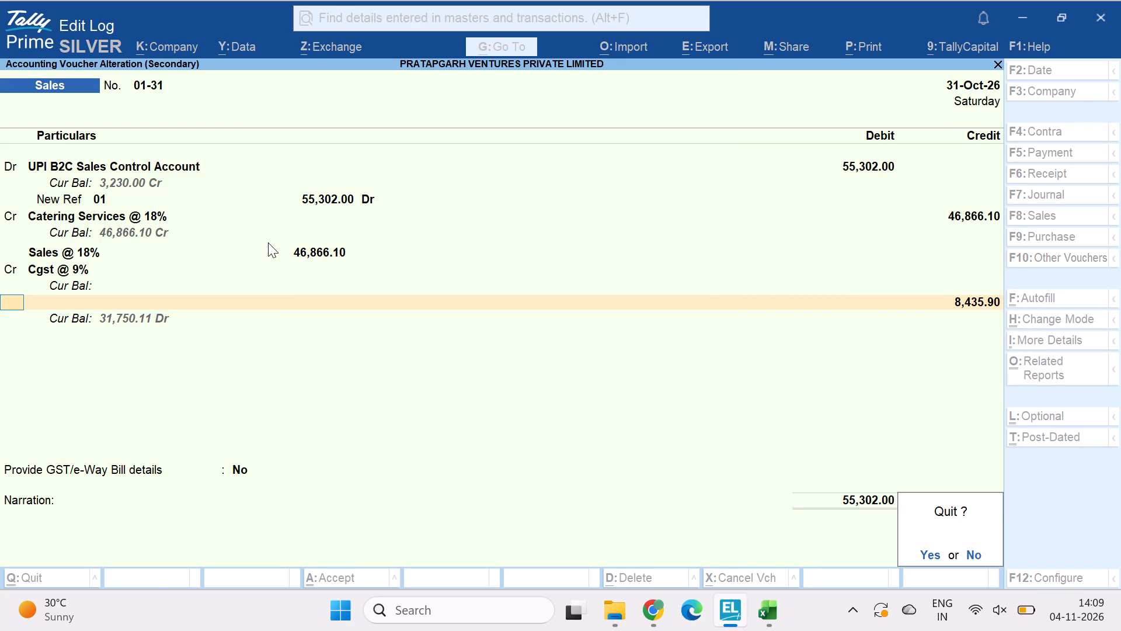
key(Escape)
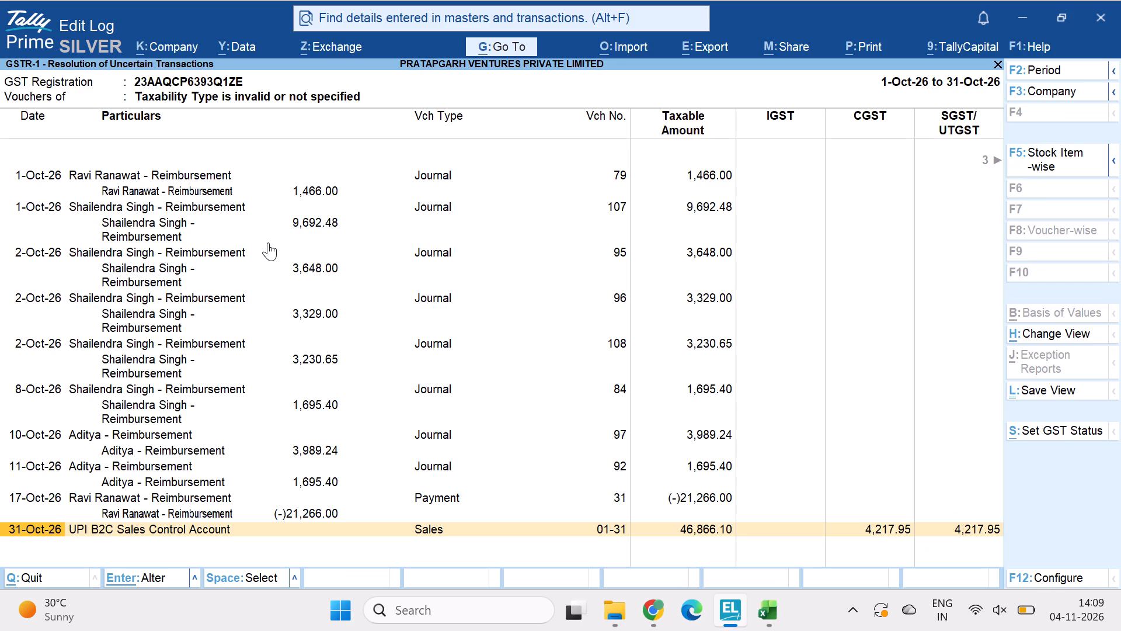
Leave the GSTR-1 uncertain transactions reports and return to Display More Reports.
key(alt+a)
key(Escape)
key(Escape)
key(Escape)
key(Escape)
key(Escape)
key(Escape)
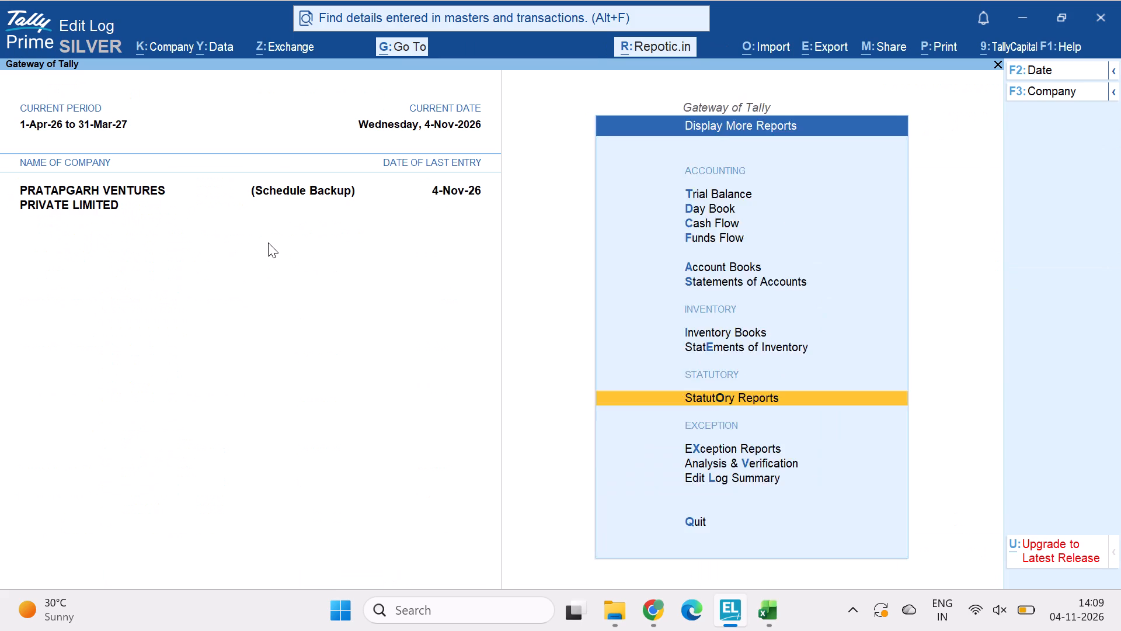
Open October's sales vouchers in the Sales Register and go to the UPI B2C Sales Control Account entry.
key(Escape)
key(Escape)
text(DAS)
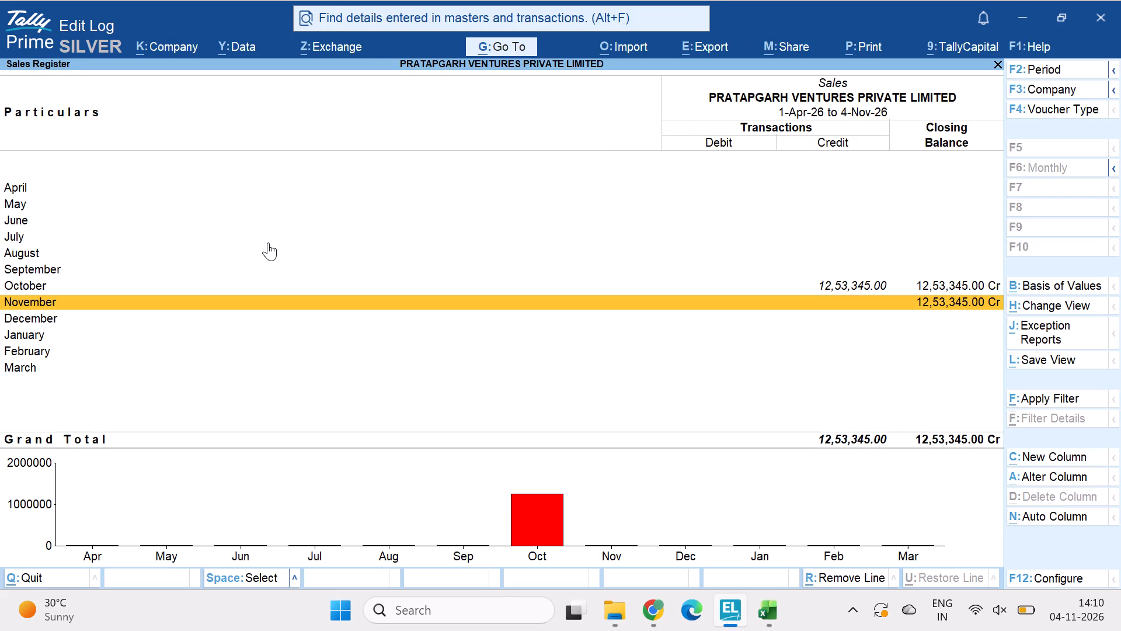
key(Up)
key(Return)
key(Down)
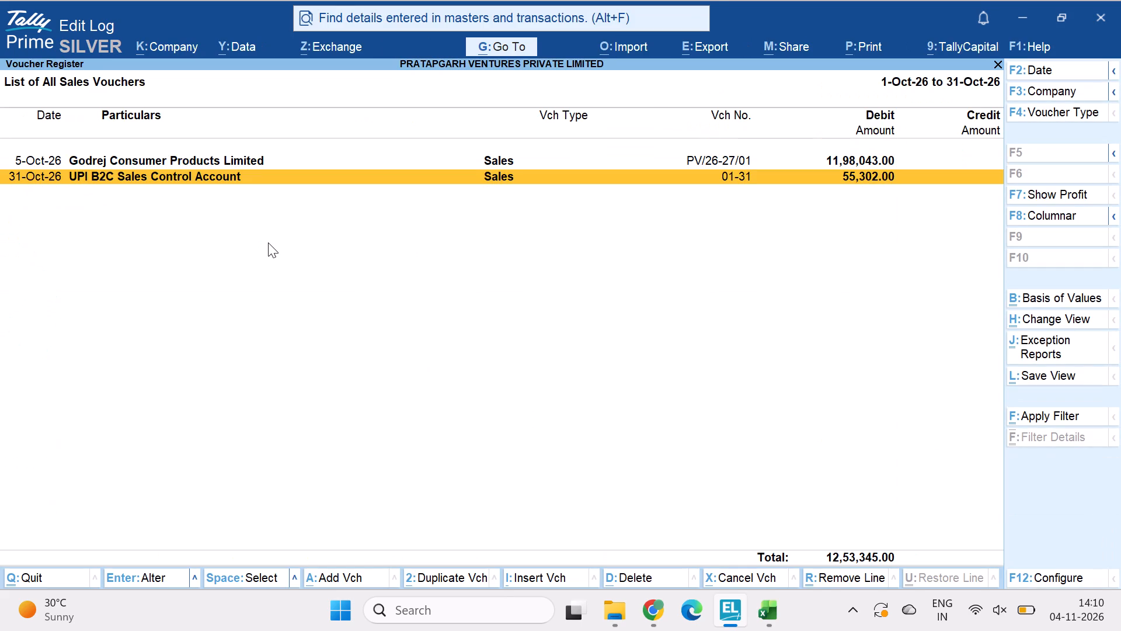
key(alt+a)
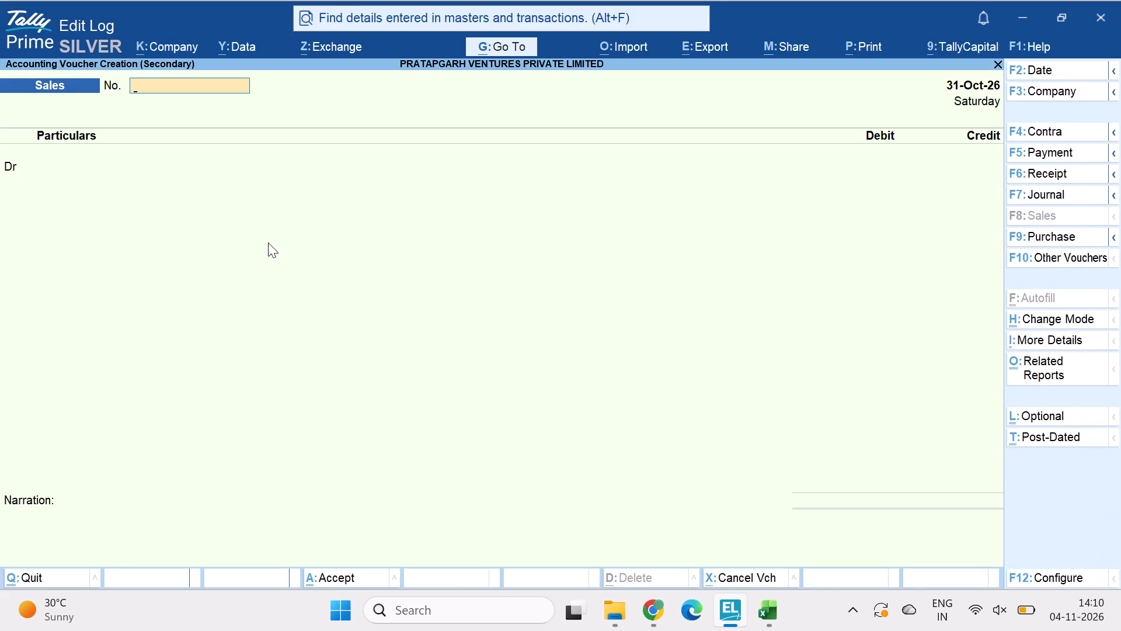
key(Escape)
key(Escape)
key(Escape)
Open sales voucher 01-31 from October's register, copy its Sales @ 18% amount, and quit the voucher without saving.
key(Return)
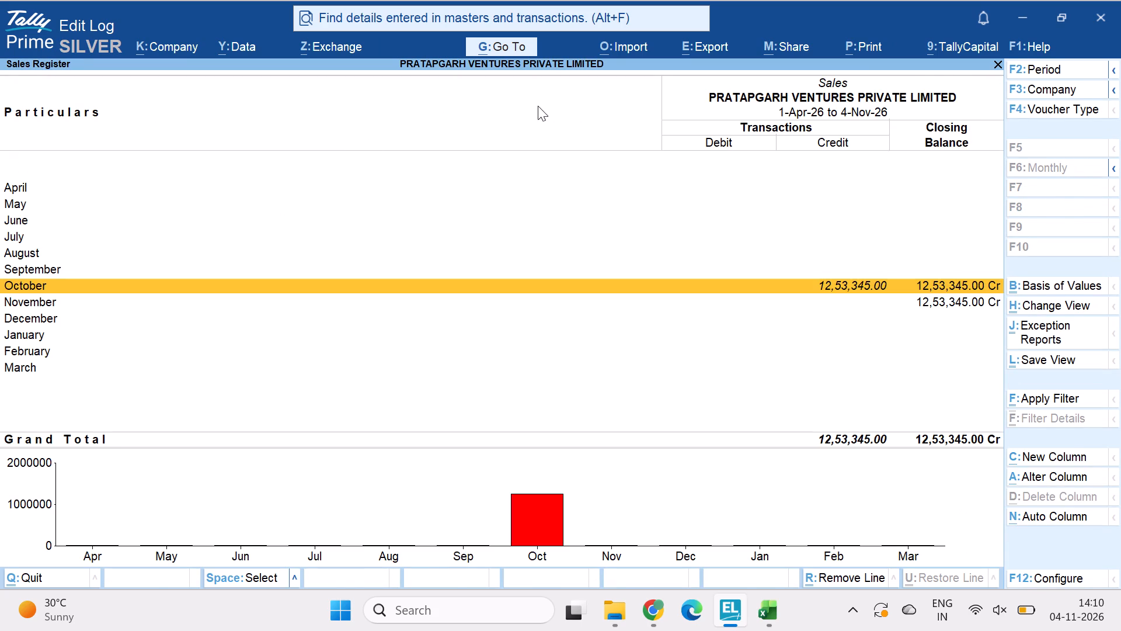
key(Down)
key(Return)
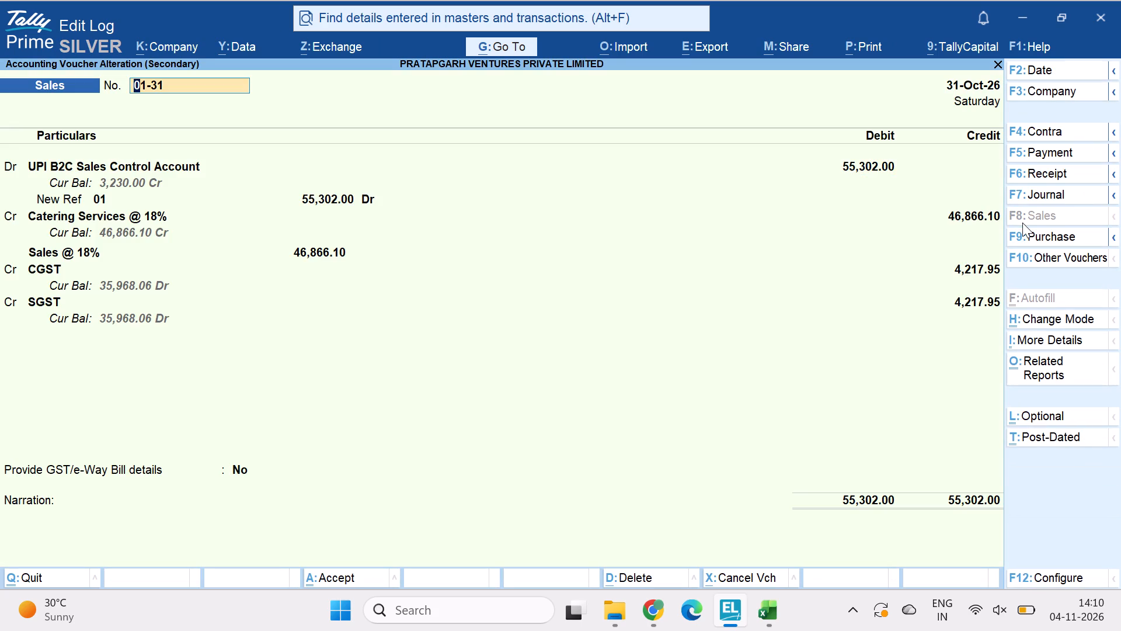
click(976, 214)
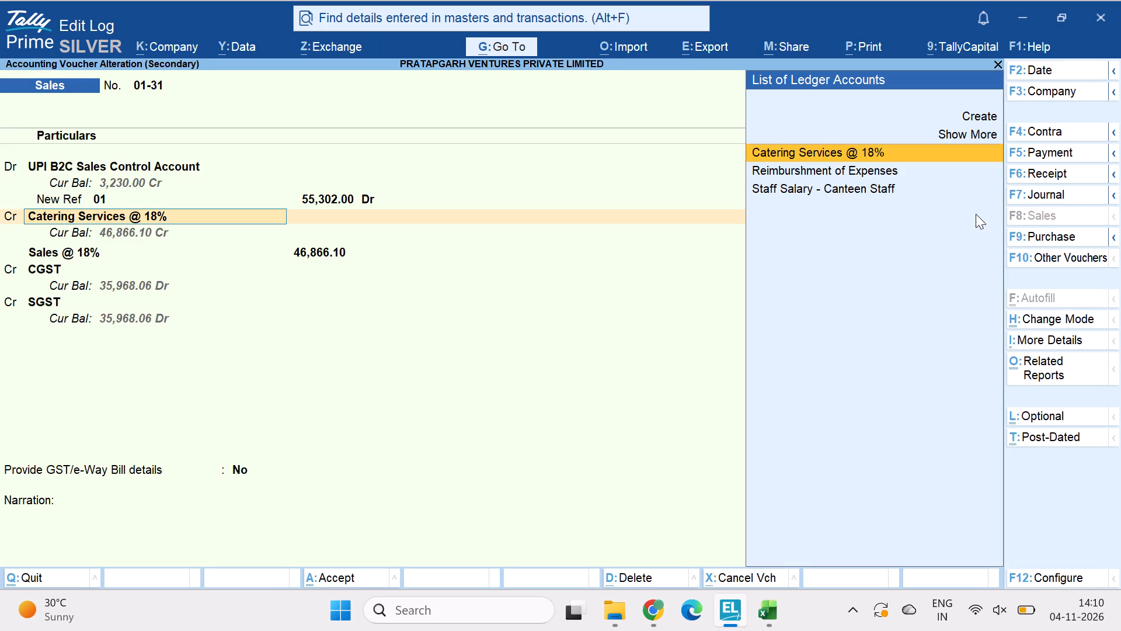
key(Return)
key(BackSpace)
key(Return)
key(Return)
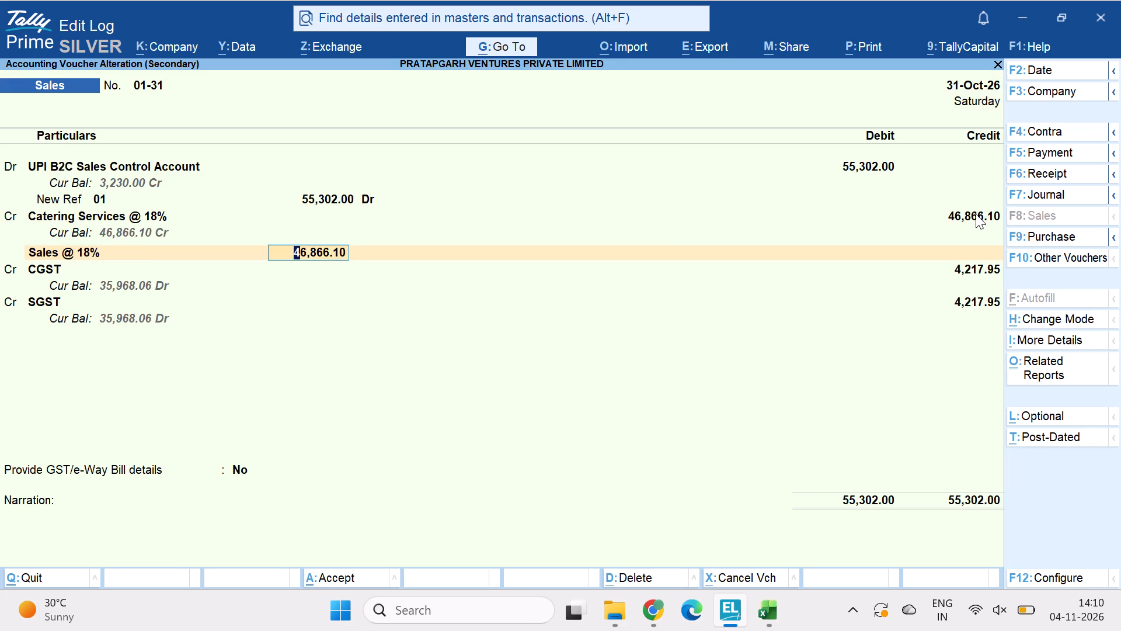
key(ctrl+c)
key(Escape)
key(Escape)
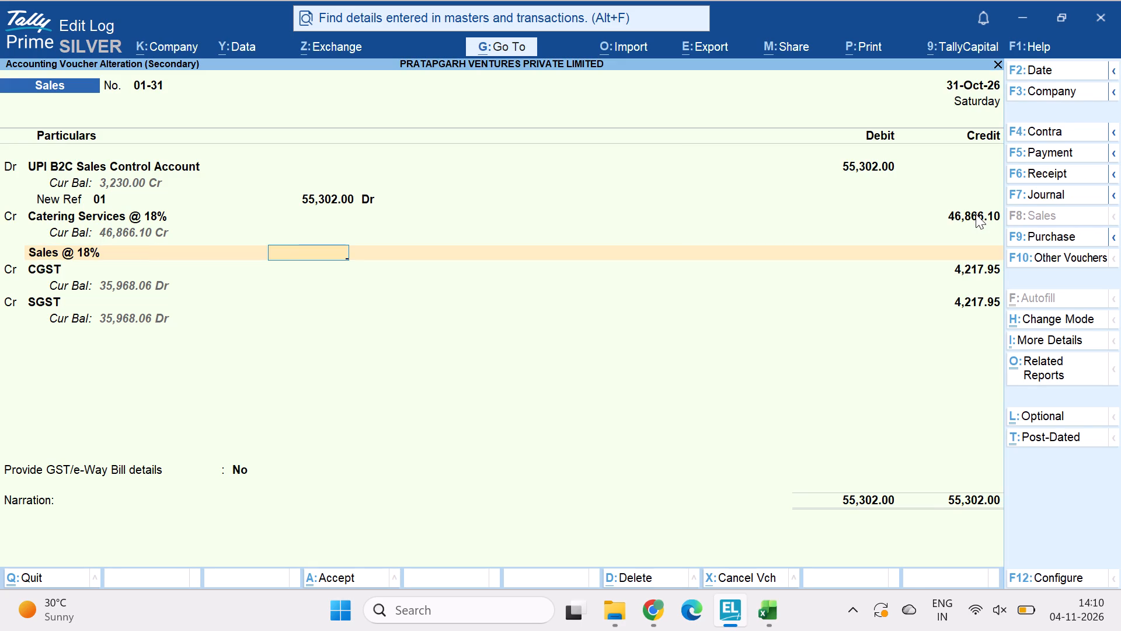
key(Escape)
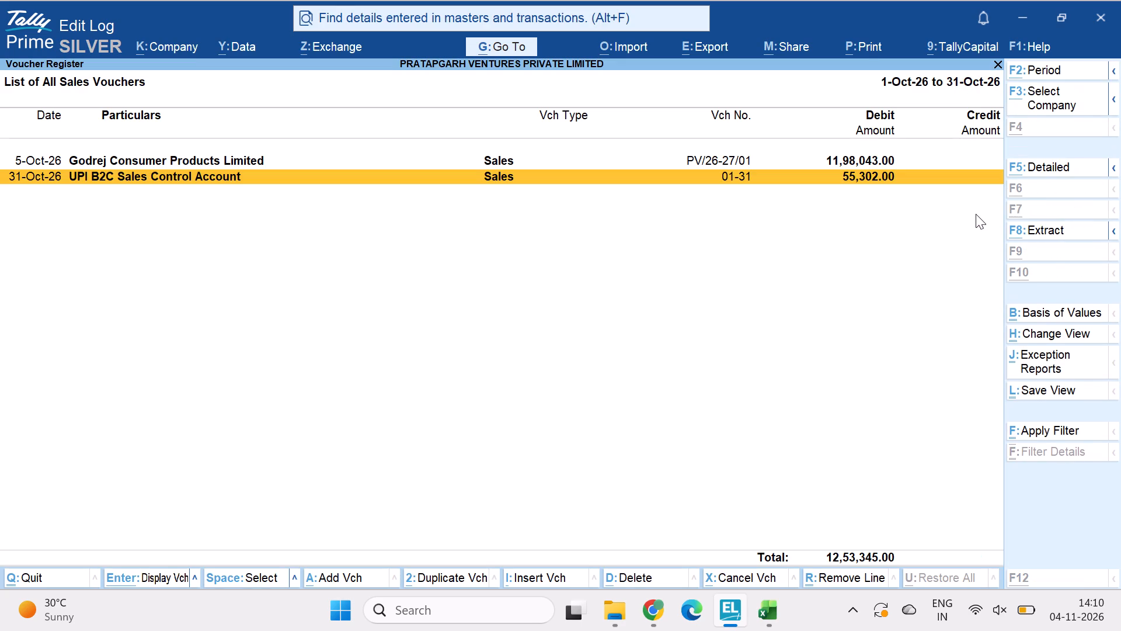
Add a new sales voucher from the October register and set its mode to Accounting Invoice.
key(alt+a)
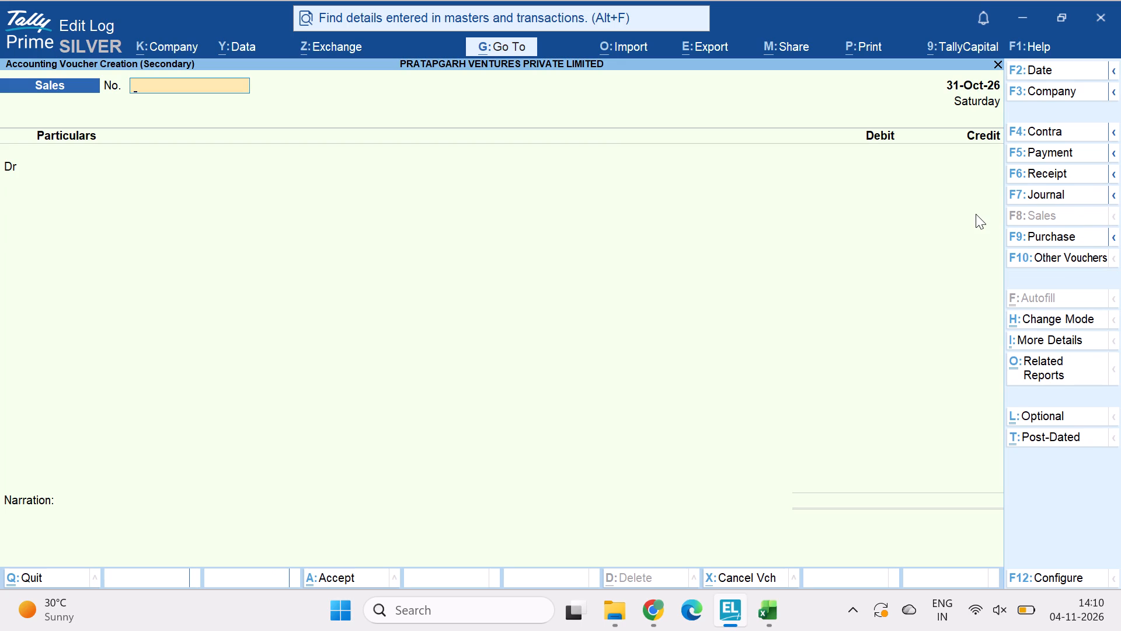
key(F8)
key(ctrl+h)
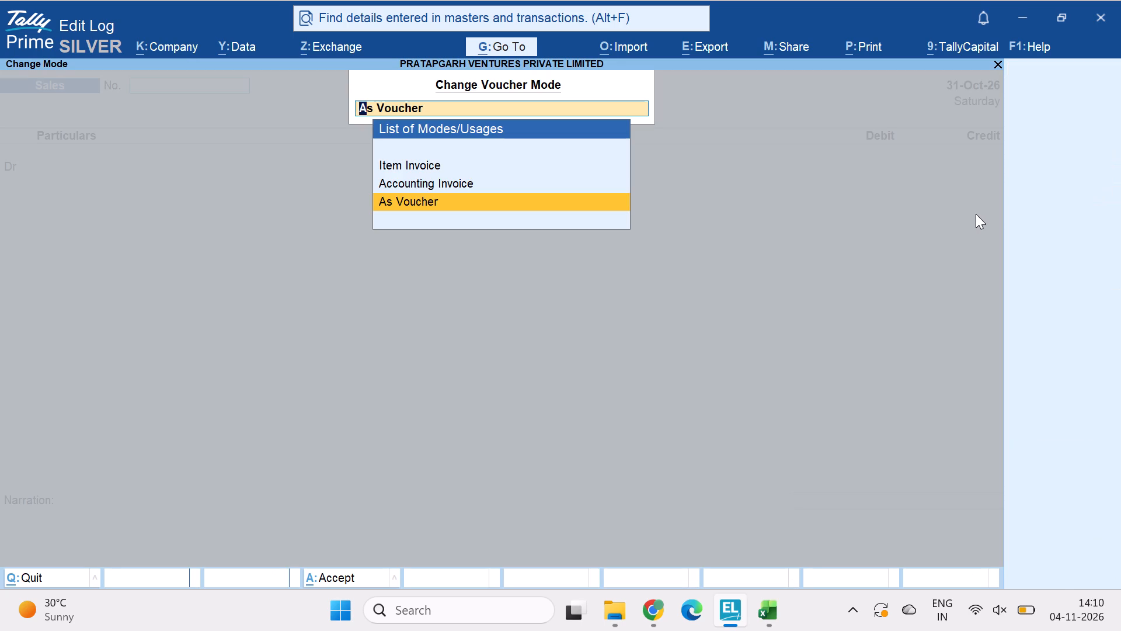
key(Up)
key(Up)
key(Return)
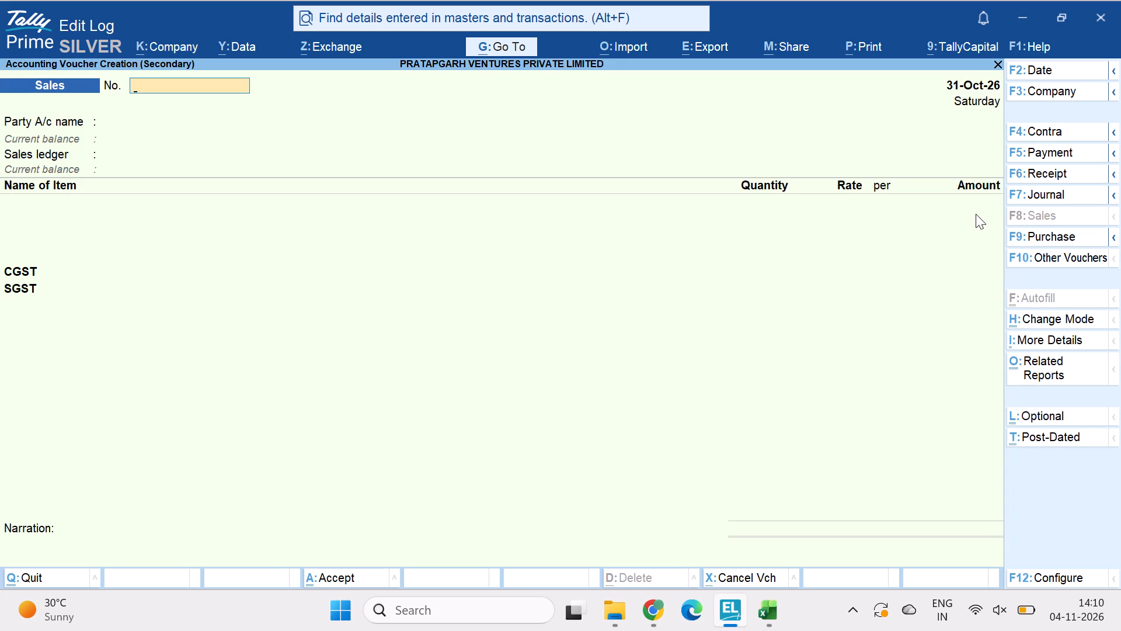
key(ctrl+h)
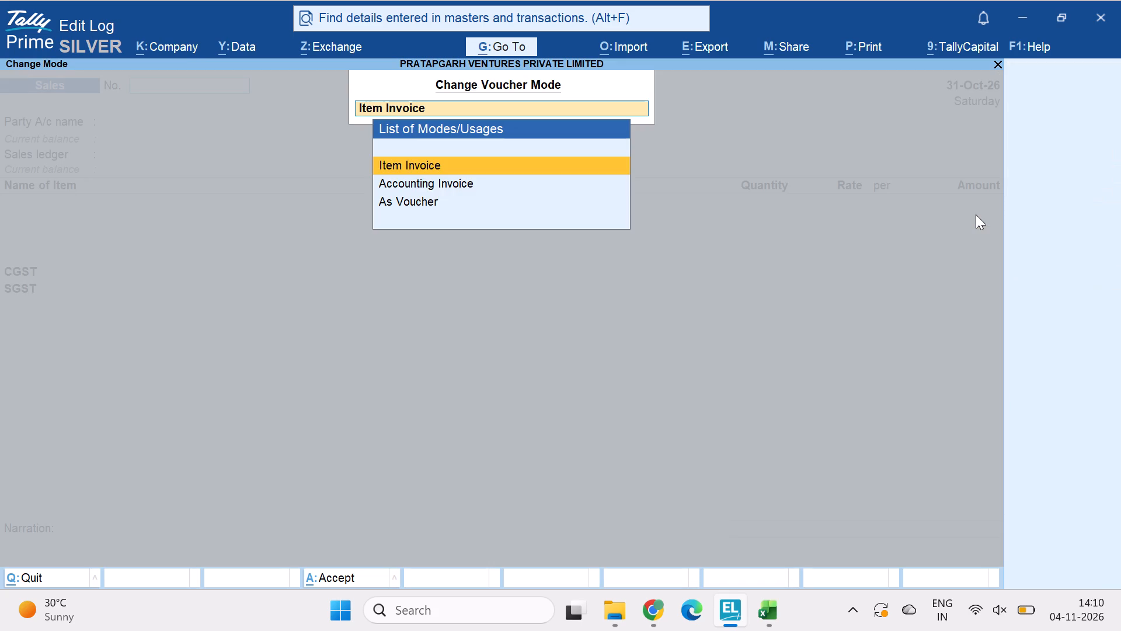
key(Down)
key(Return)
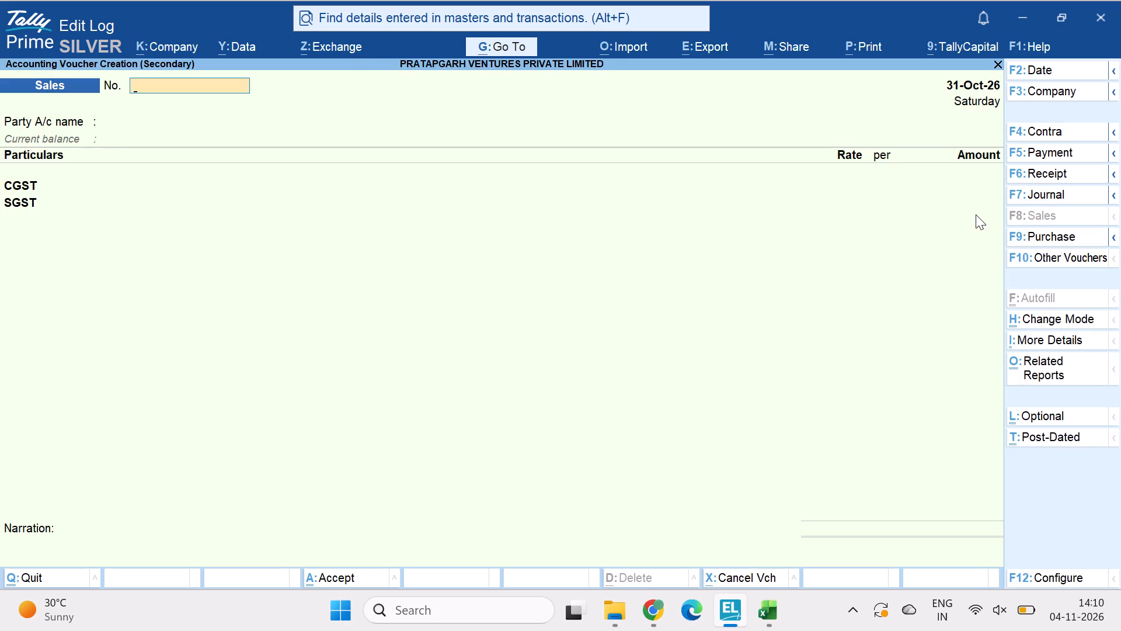
Enter voucher number 01-31 and party UPI B2C Sales Control Account, with GST registration type Unregistered/Consumer in the party details.
text(01-)
text(31)
key(Return)
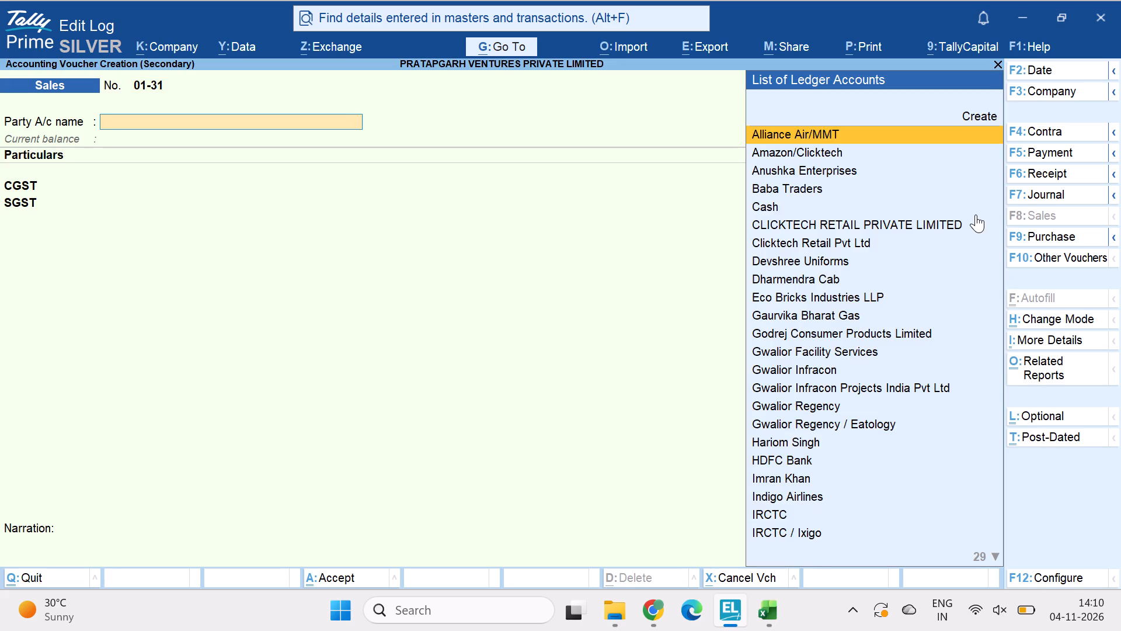
text(UPI)
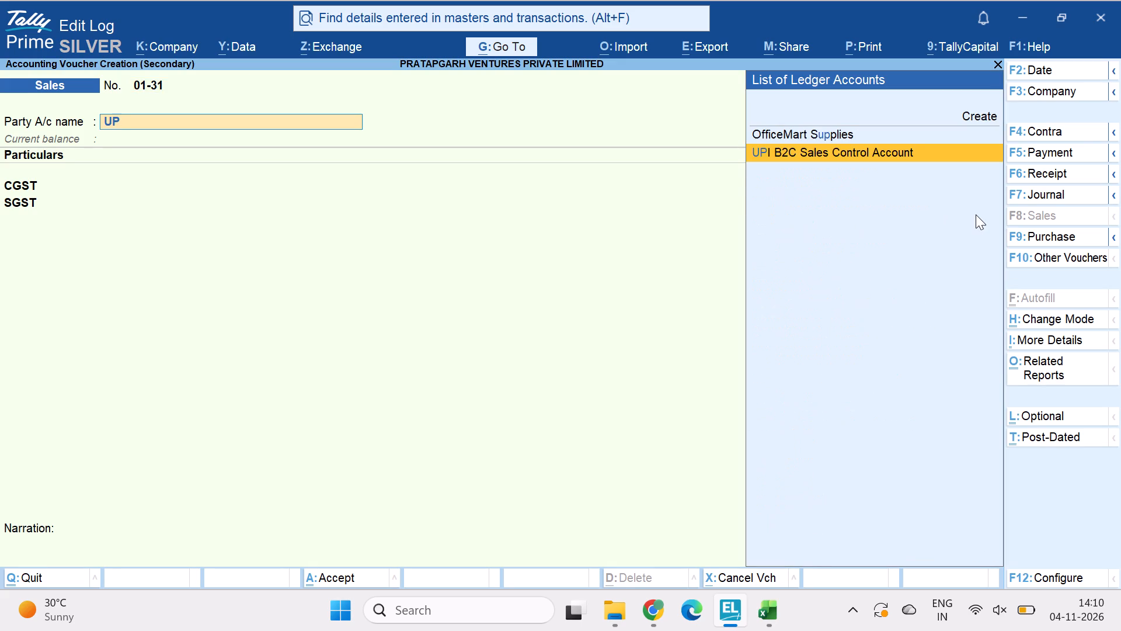
key(Return)
key(ctrl+a)
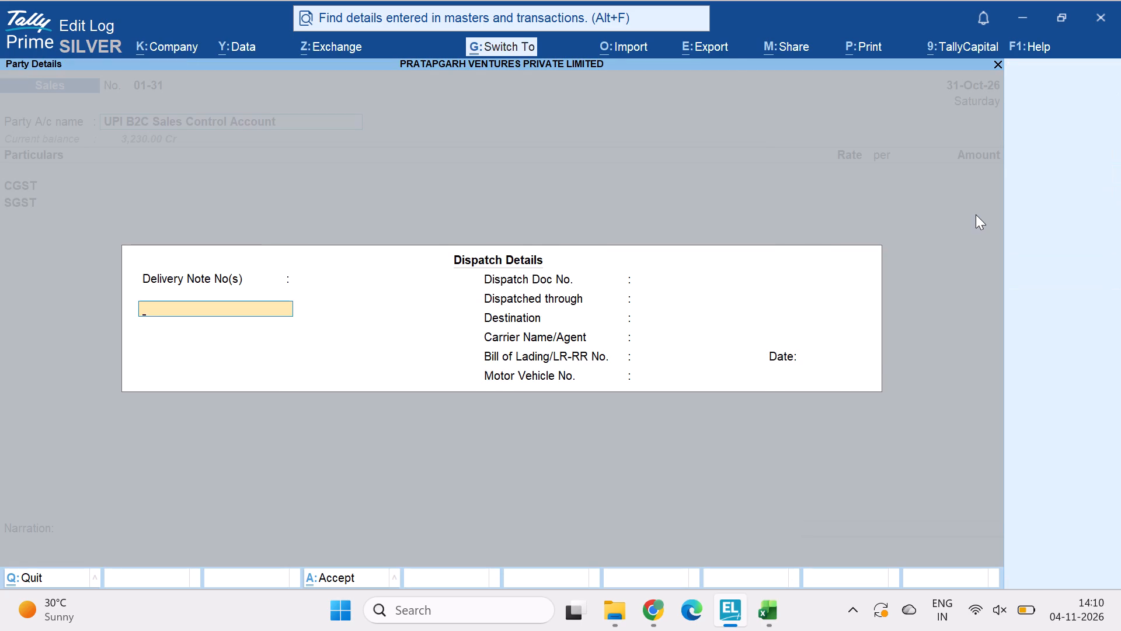
key(Return)
key(Return)
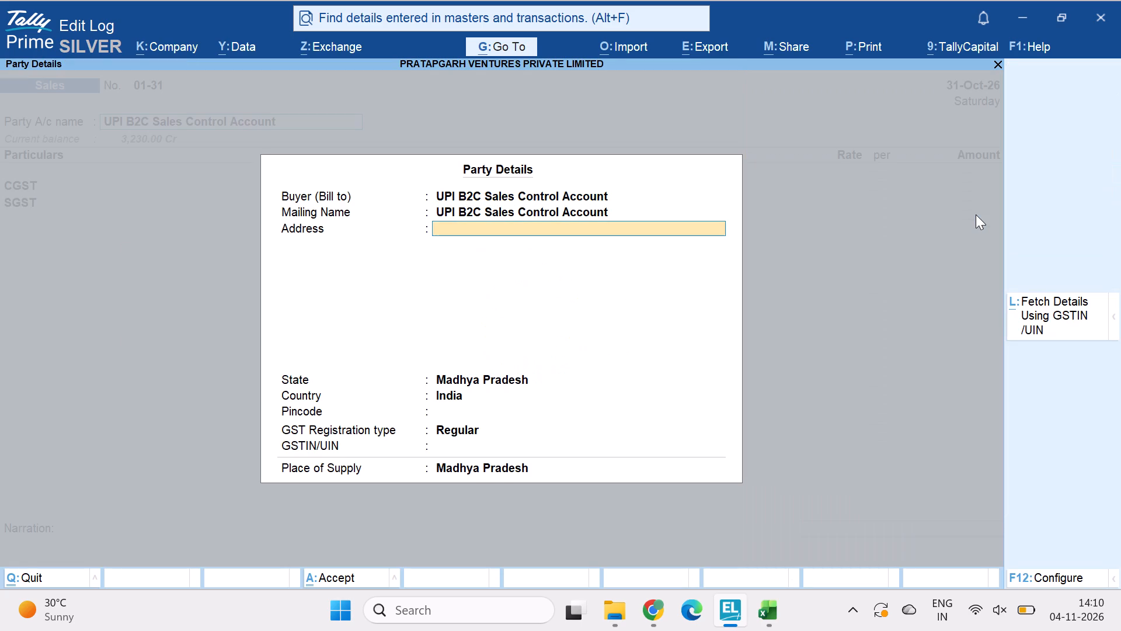
key(Return)
key(Return)
key(Return)
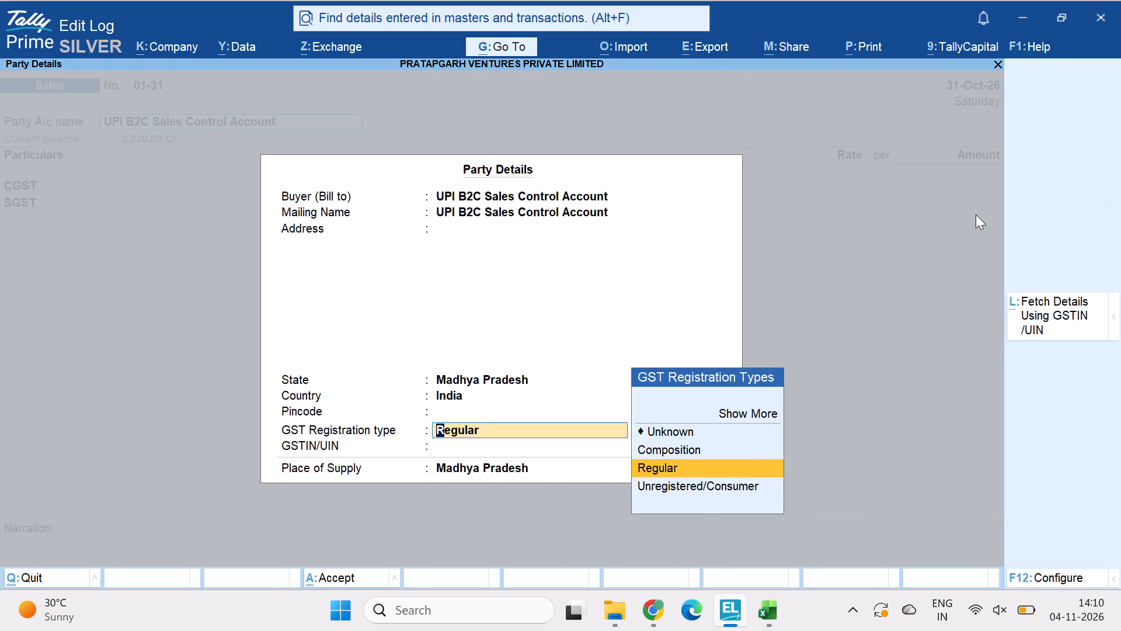
key(Down)
key(Return)
key(ctrl+a)
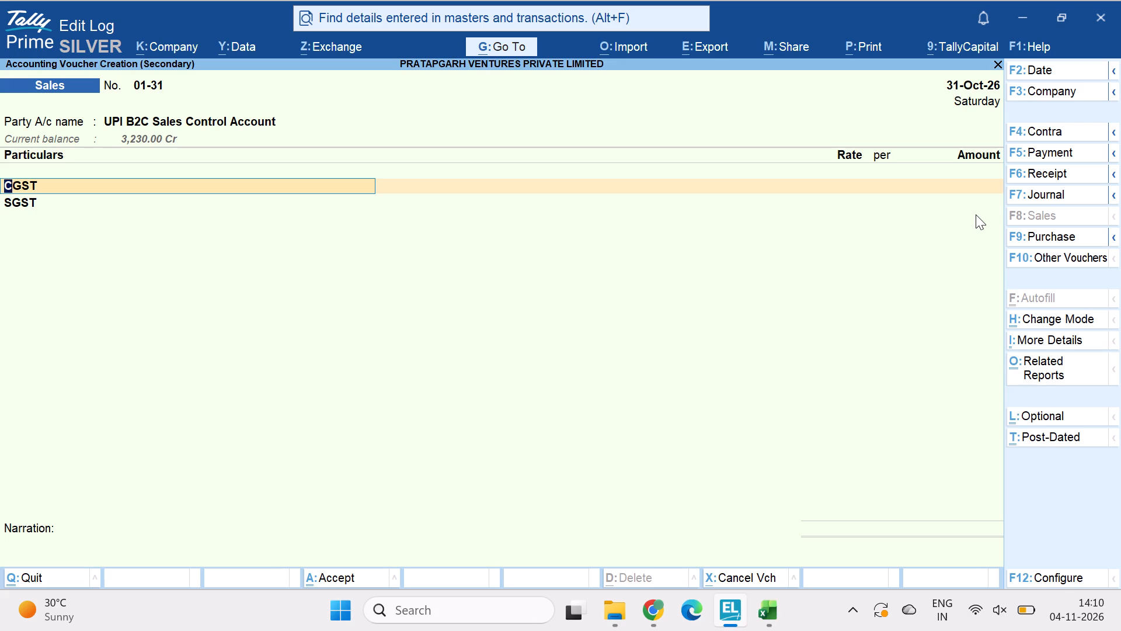
Replace the first particulars line with Catering Services @ 18% for 46,866.10, specifying an 18% GST rate.
text(CA)
key(Return)
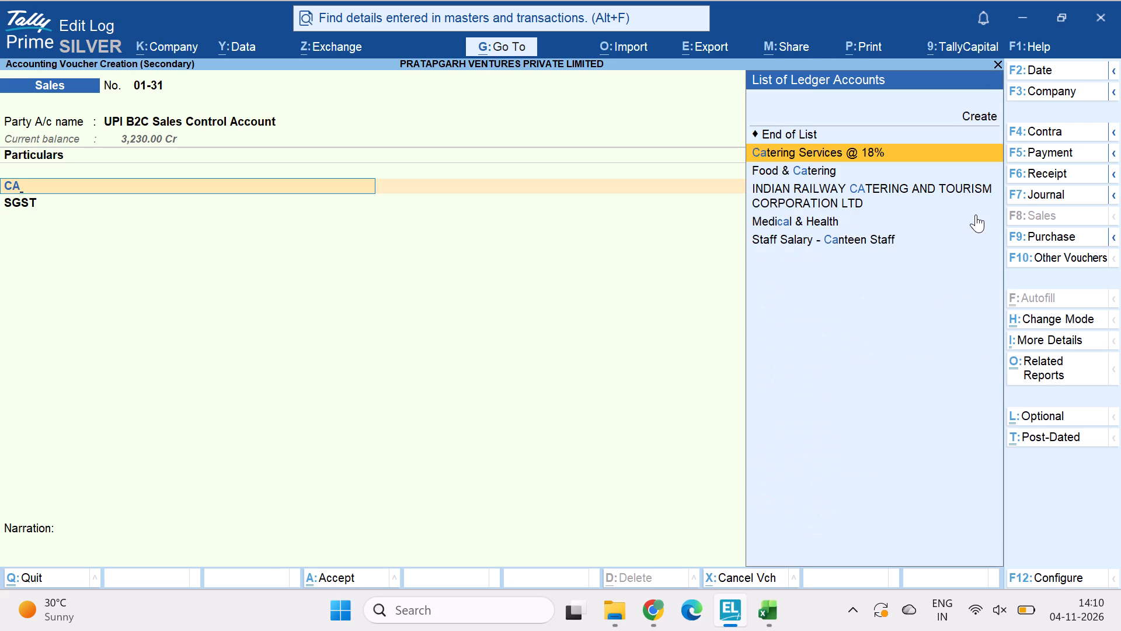
key(Return)
key(ctrl+v)
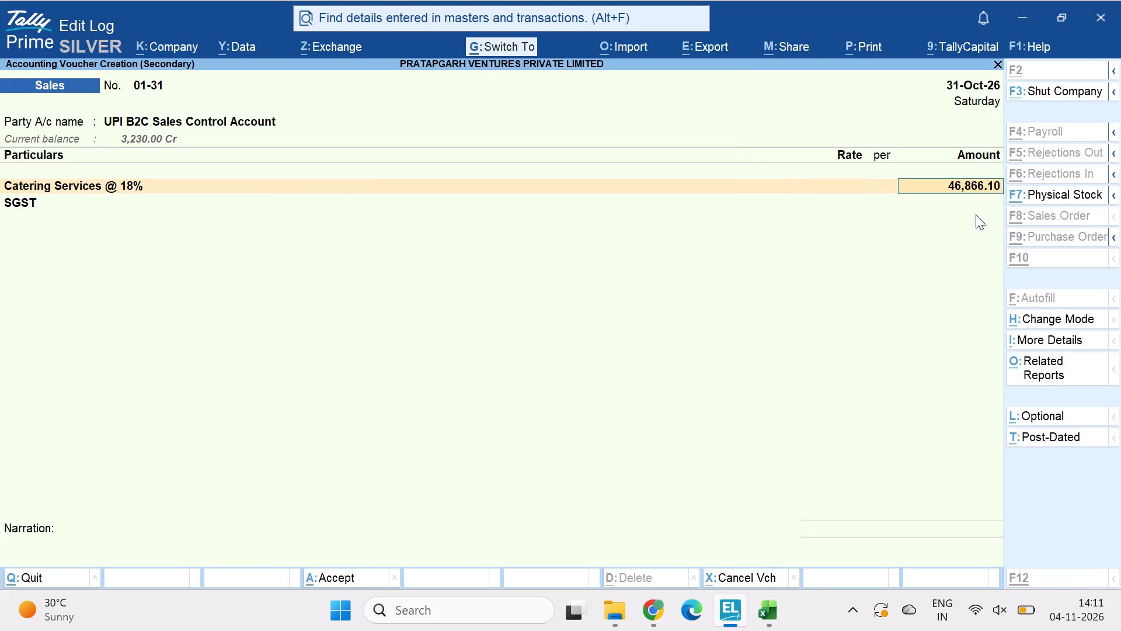
key(Return)
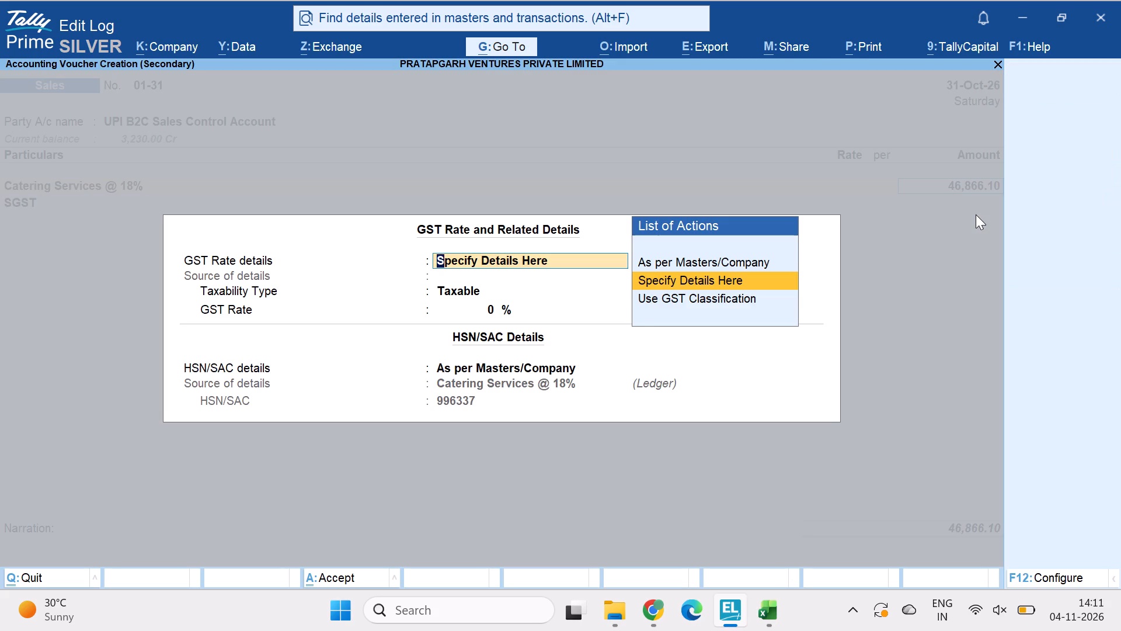
key(Return)
key(Return)
text(18)
key(Return)
key(ctrl+a)
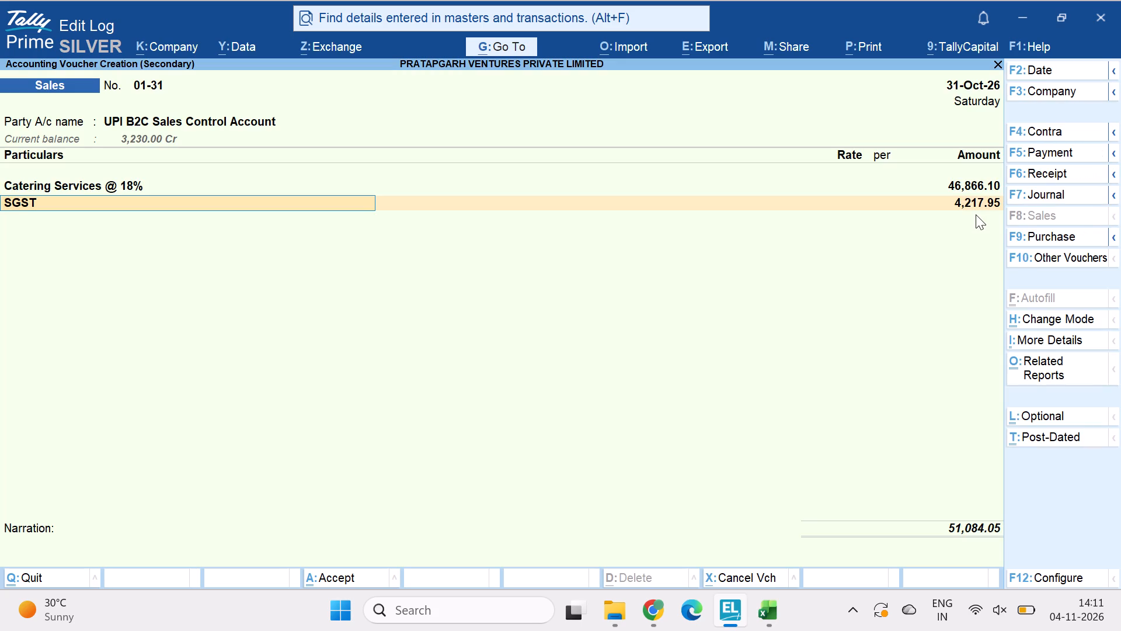
Accept the SGST line and add a CGST line below it, keeping the calculated tax amounts.
key(Return)
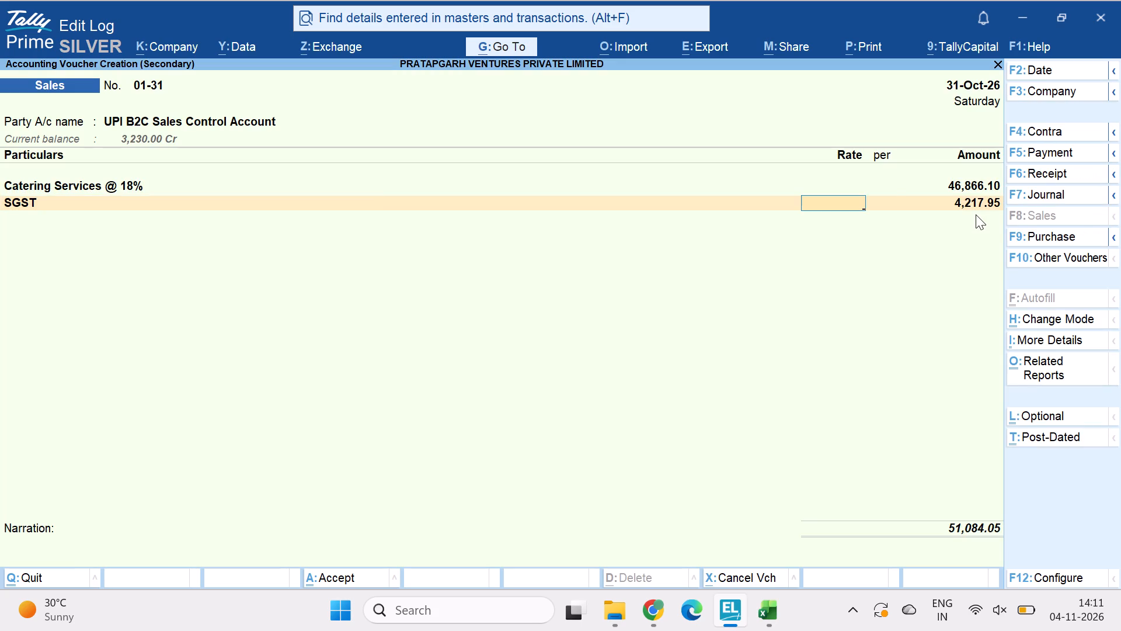
key(Return)
key(Return)
text(CGS)
key(Down)
key(Return)
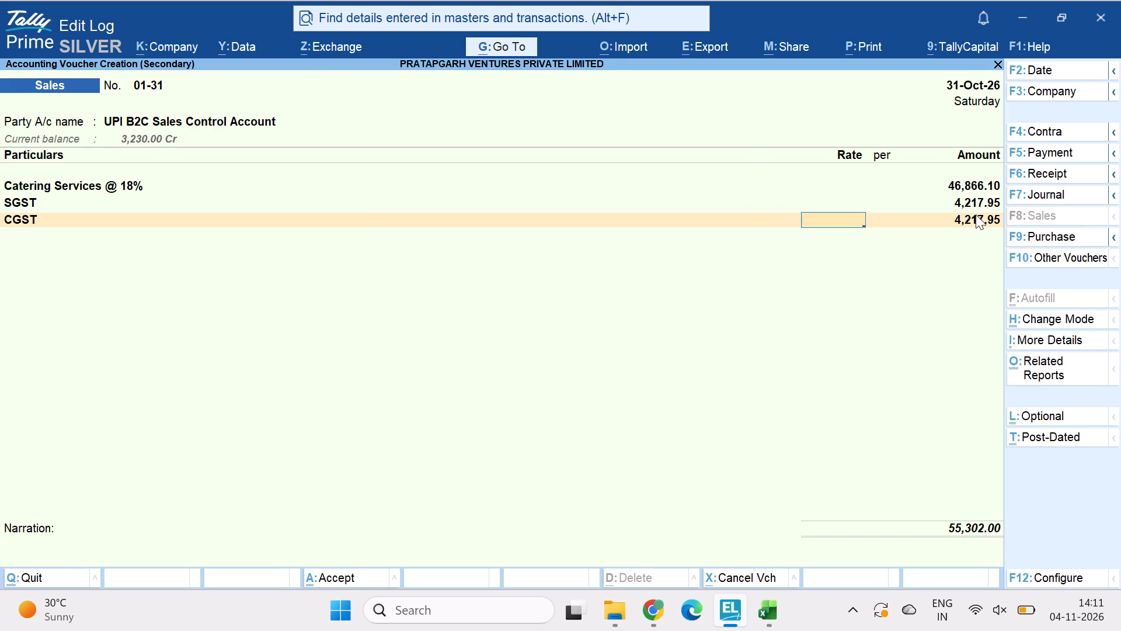
key(Return)
key(Return)
Select the Round Off ledger for the line below CGST.
text(ROU)
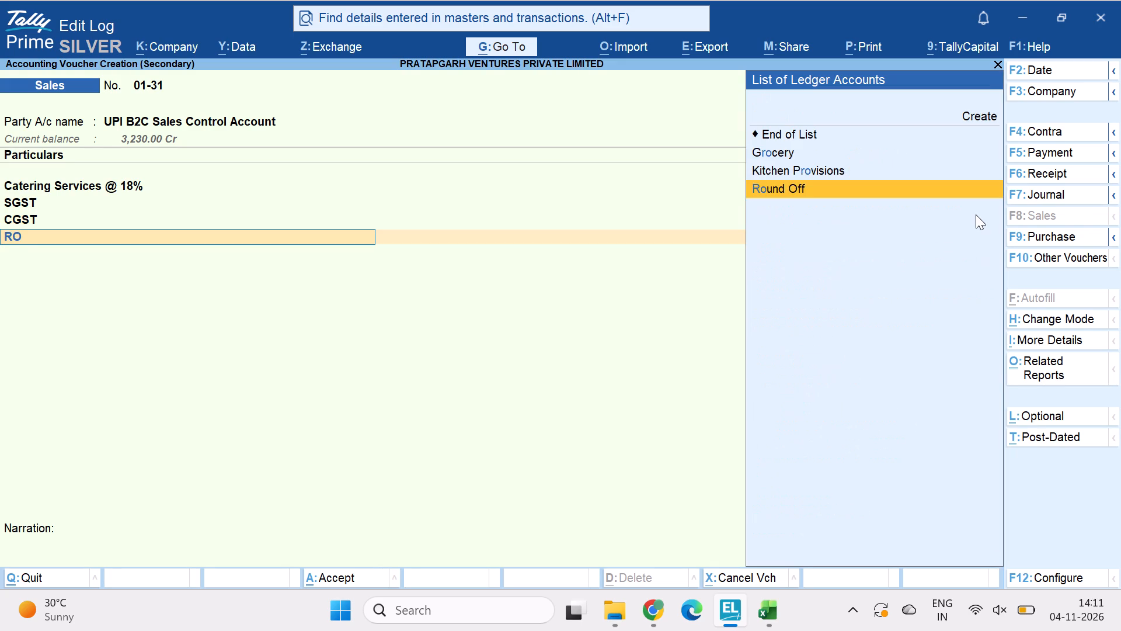
key(Return)
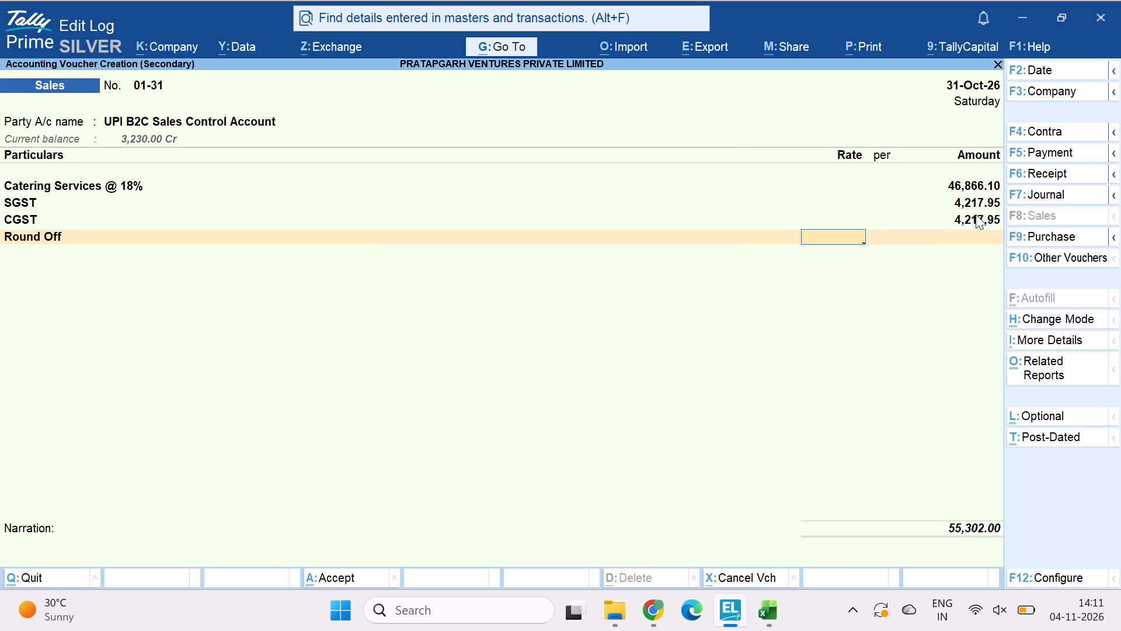
Leave the Round Off amount blank and end the sales voucher's particulars list.
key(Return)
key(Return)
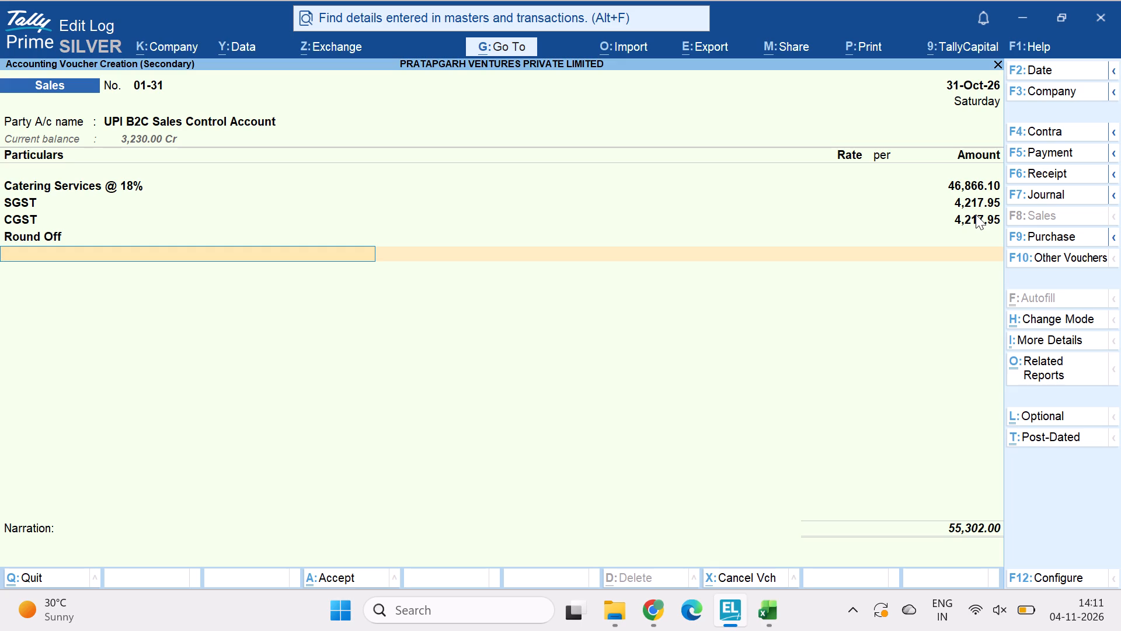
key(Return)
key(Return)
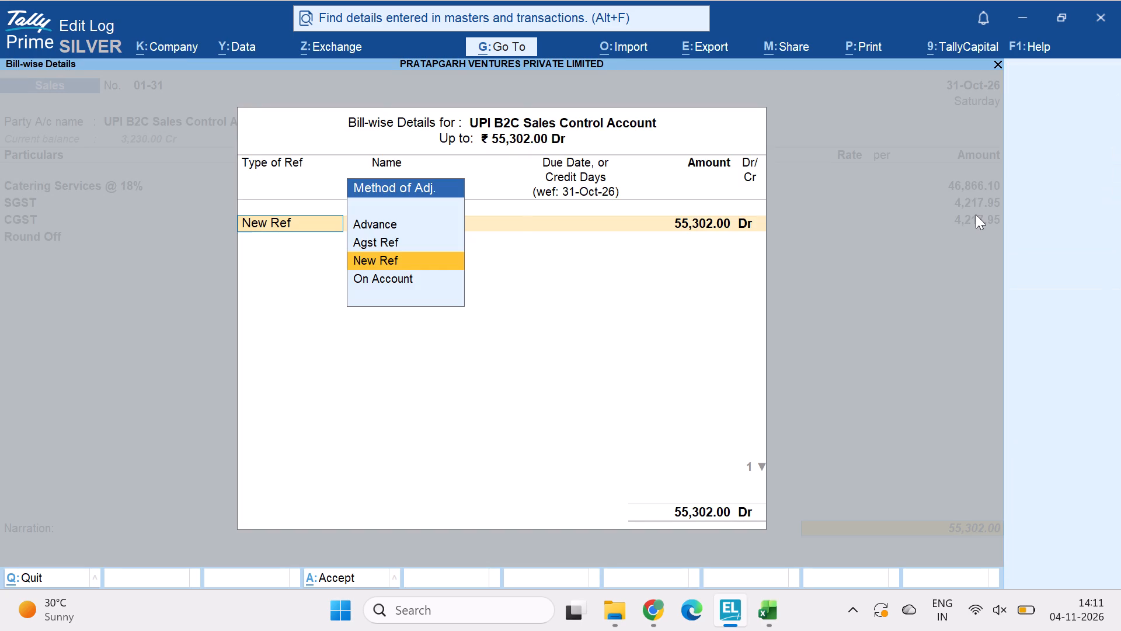
Allocate 55,302.00 Dr to new bill reference 01-31 and save the sales voucher, skipping WhatsApp sign-up and printing.
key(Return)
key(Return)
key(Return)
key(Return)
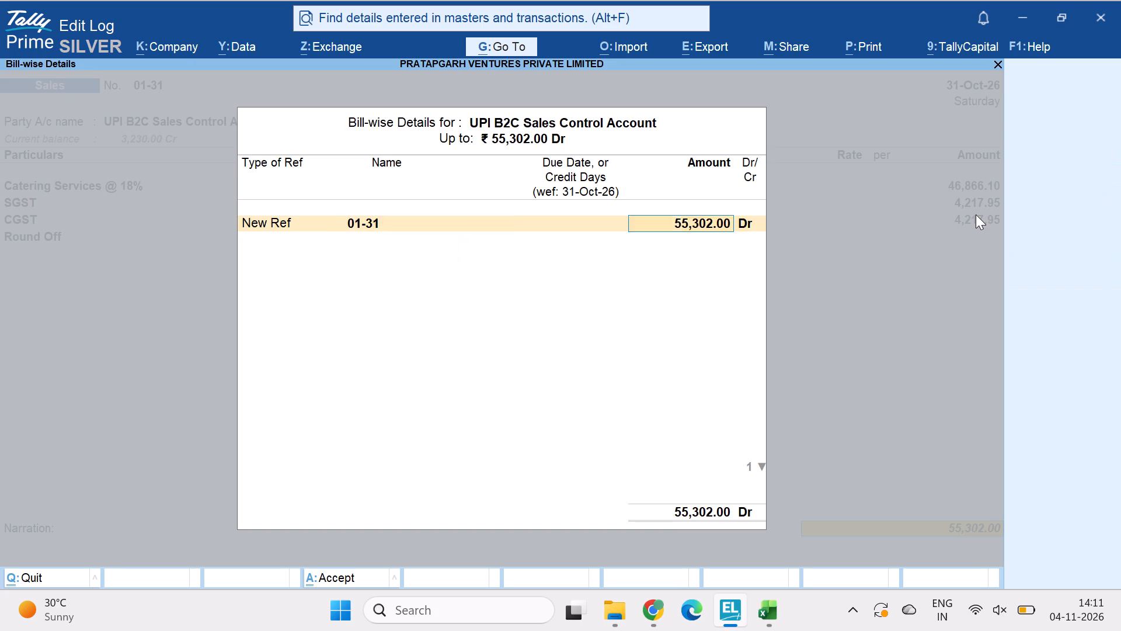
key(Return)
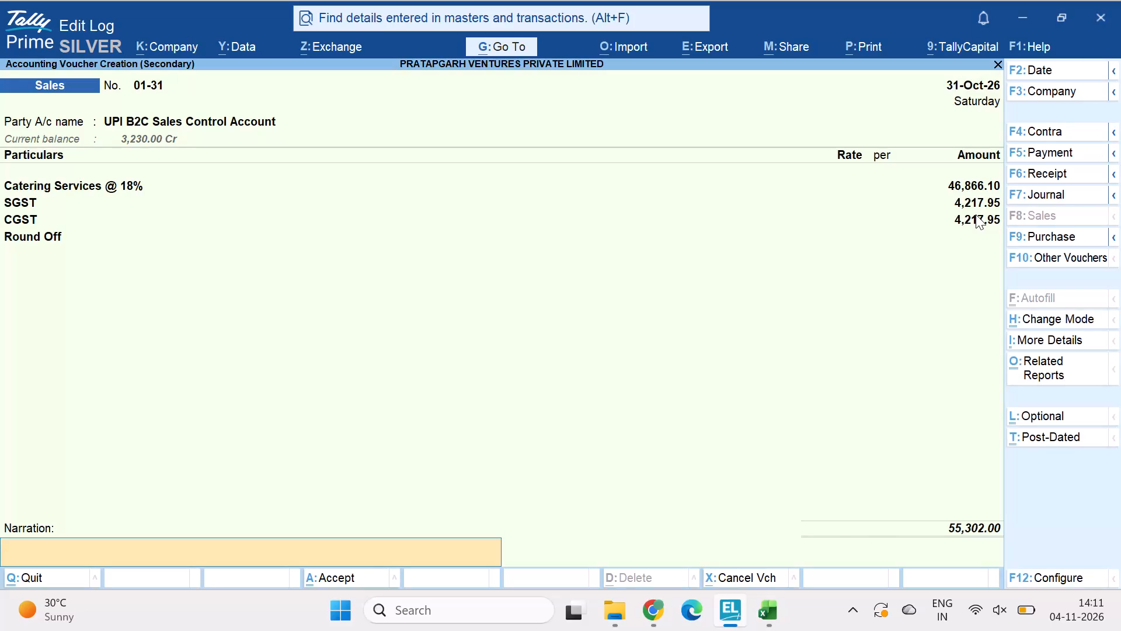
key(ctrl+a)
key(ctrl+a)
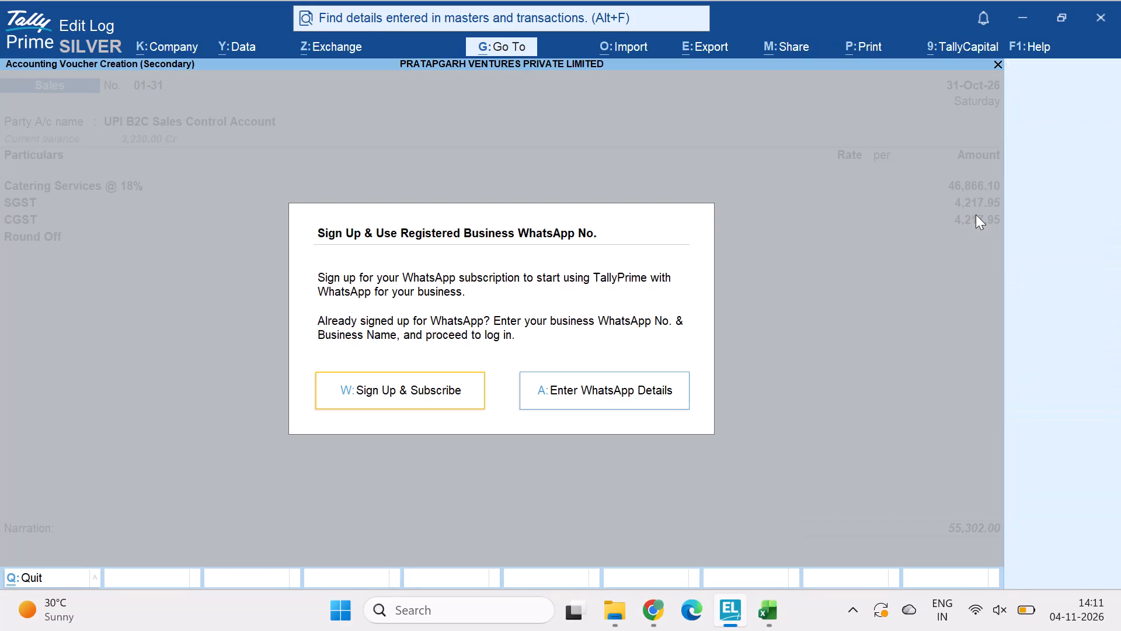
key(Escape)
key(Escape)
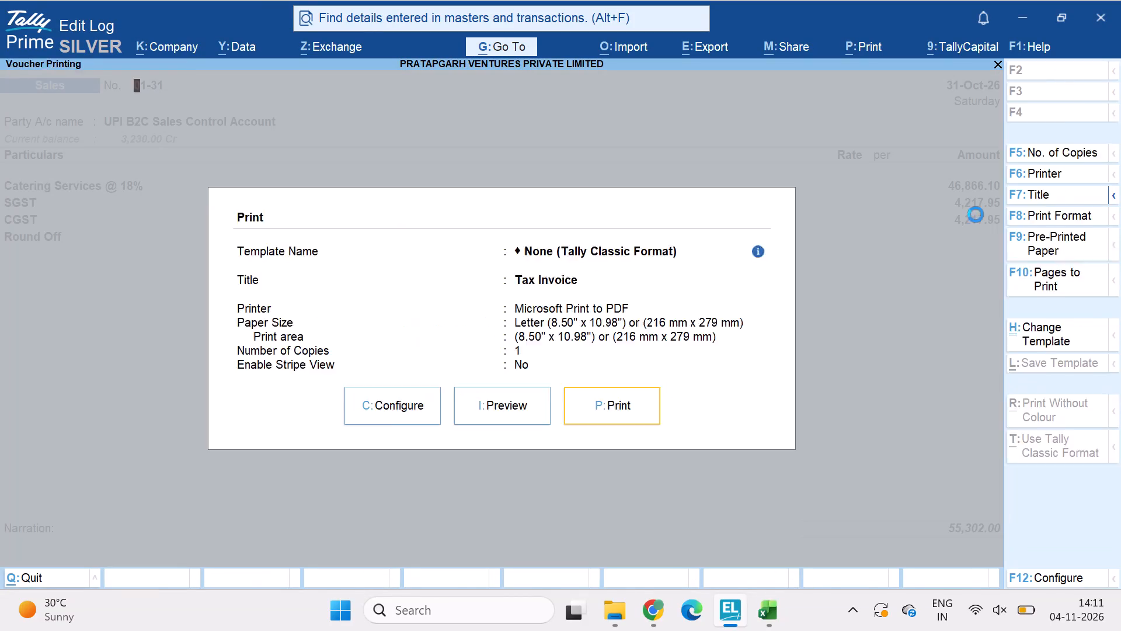
Delete the earlier 01-31 UPI B2C Sales Control Account voucher with bill reference 01 from the October sales register.
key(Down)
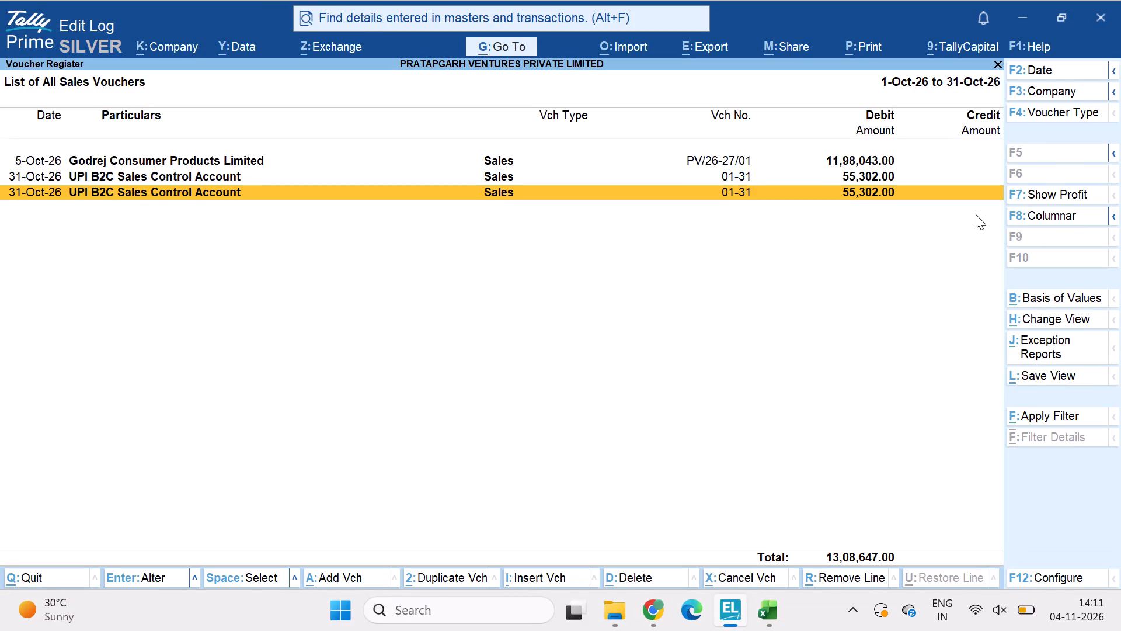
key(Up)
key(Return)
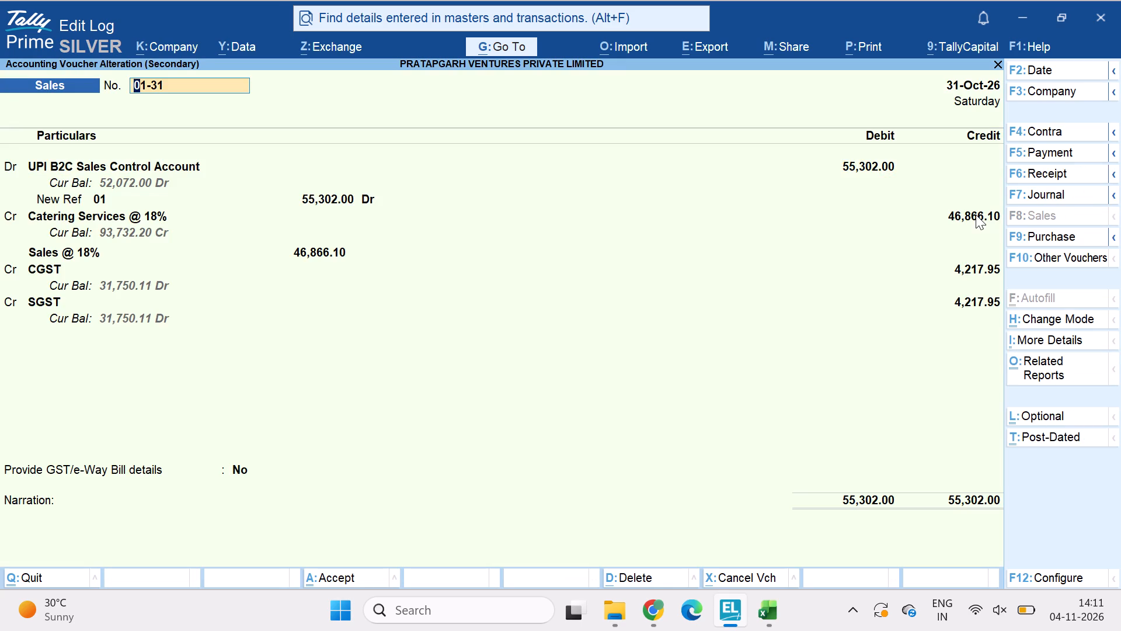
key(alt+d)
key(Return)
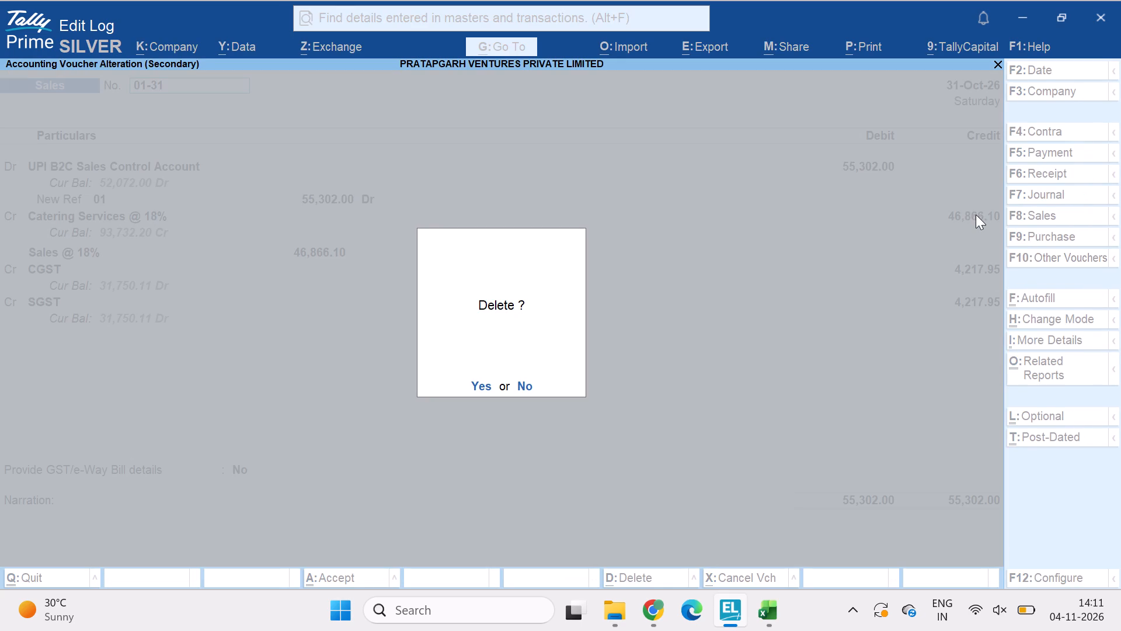
Open the remaining UPI B2C Sales Control Account voucher 01-31 to check its entries, then close it unchanged.
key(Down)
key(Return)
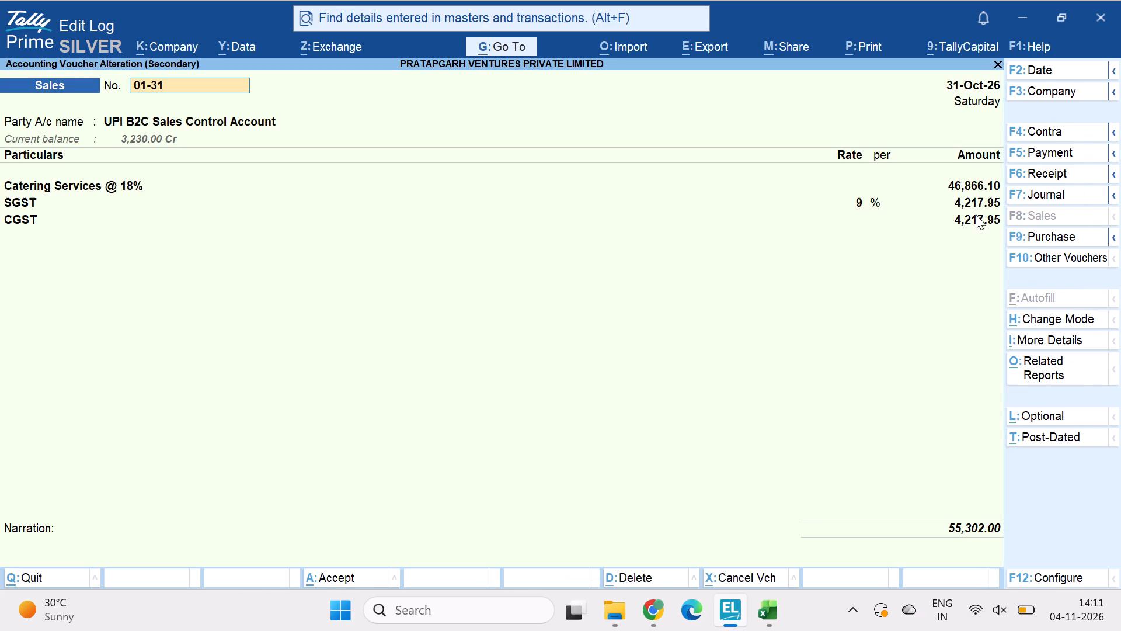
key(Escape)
Leave the sales register and go to the GSTR-1 return in the GST reports.
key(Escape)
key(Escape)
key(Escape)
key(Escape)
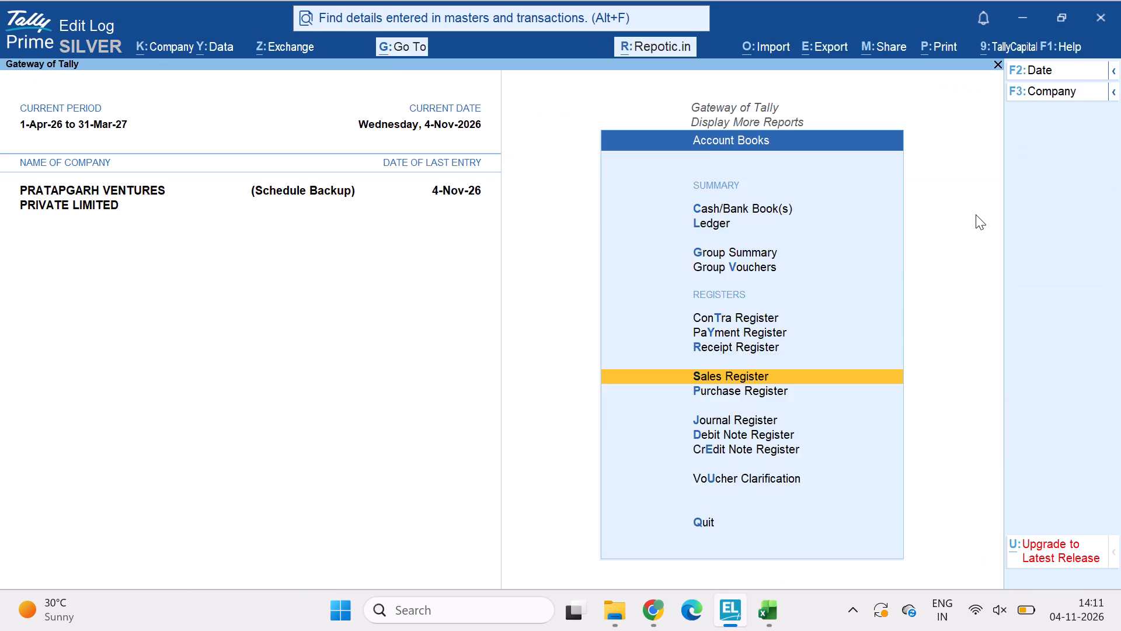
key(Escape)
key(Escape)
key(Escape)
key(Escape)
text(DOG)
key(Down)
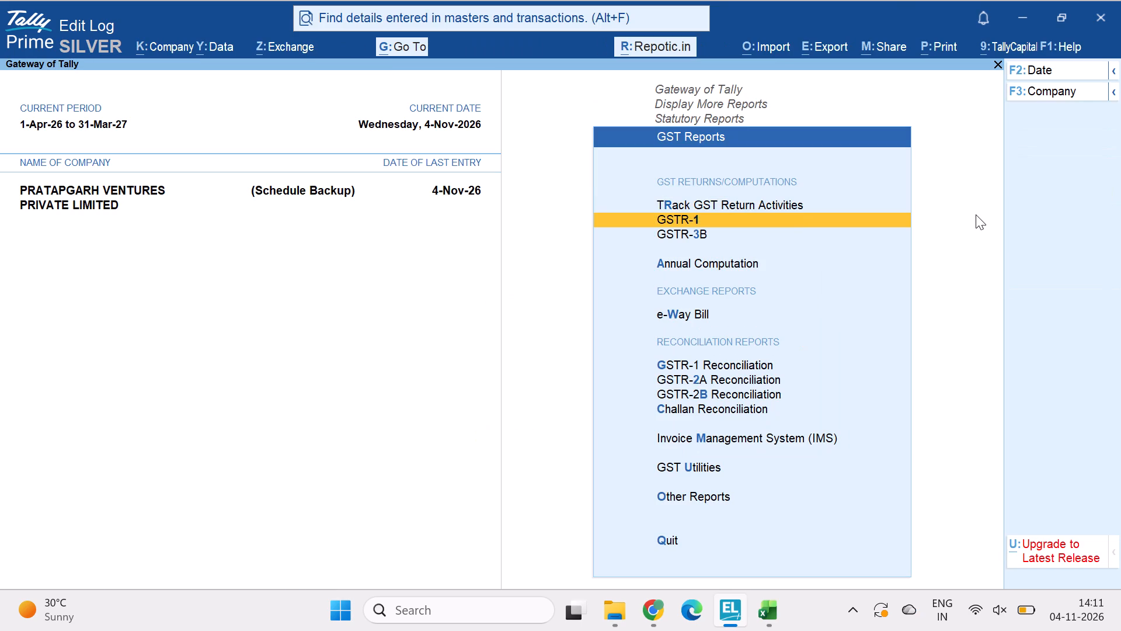
Open the October GSTR-1 report and examine the invoice and credit or debit note sections of its return view.
key(Return)
key(Down)
key(Down)
key(Down)
key(Down)
key(Down)
key(Down)
key(Down)
key(Down)
key(Down)
key(Down)
key(Down)
key(Down)
key(Down)
key(Down)
key(Down)
key(Down)
key(Down)
key(Down)
key(Down)
key(Down)
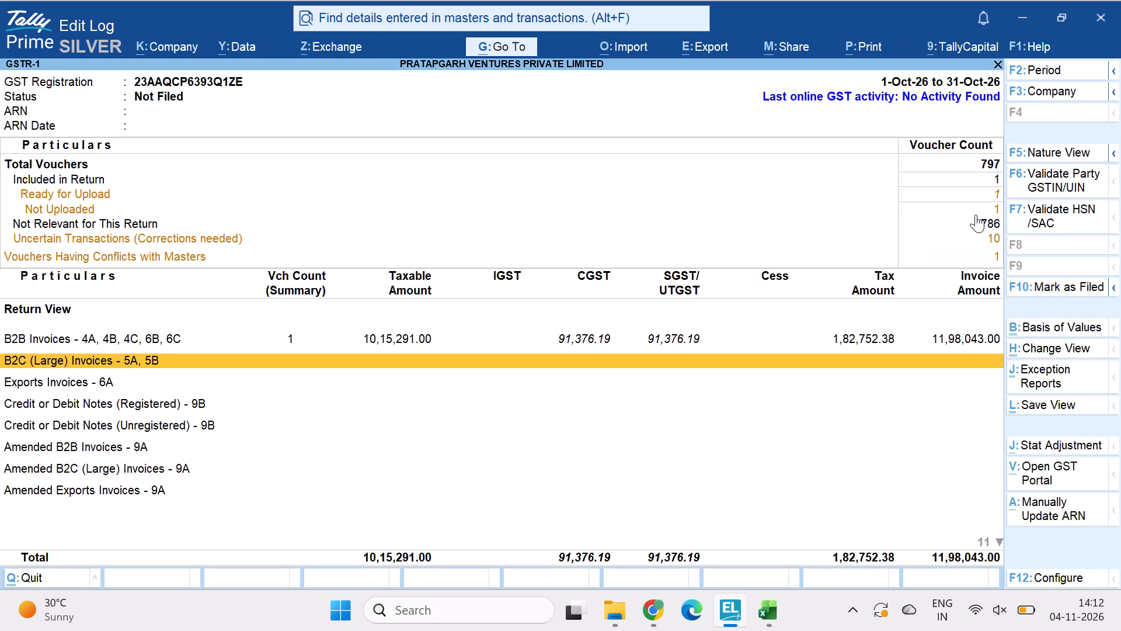
key(Up)
key(Up)
key(Up)
key(Up)
key(Up)
key(Up)
key(Up)
key(Up)
key(Up)
key(Up)
key(Up)
key(Up)
key(Up)
key(Up)
key(Up)
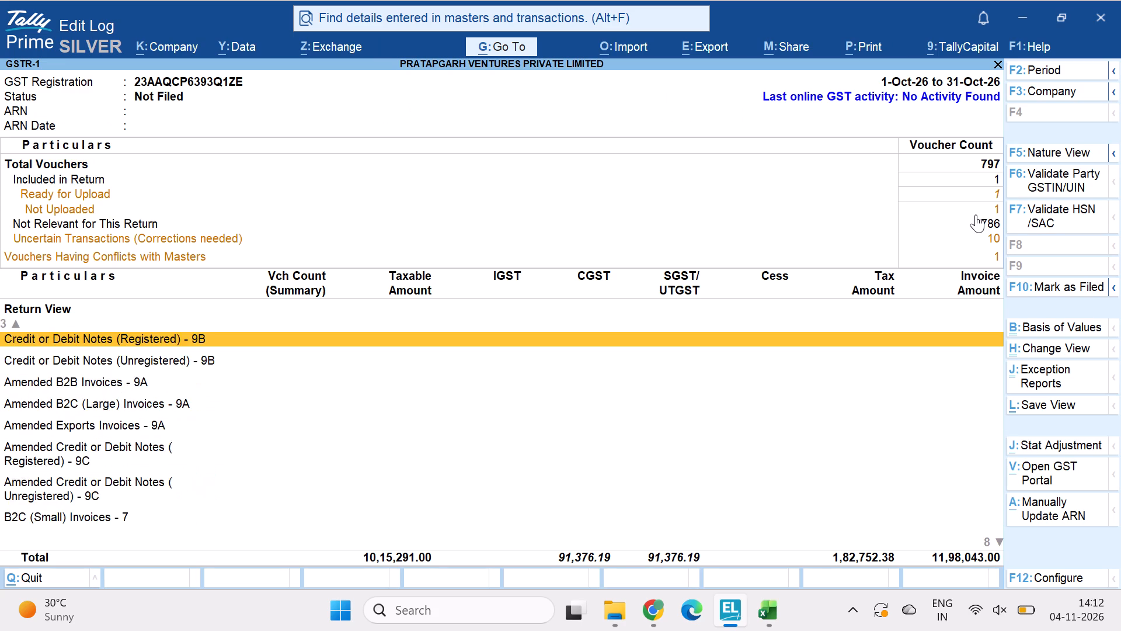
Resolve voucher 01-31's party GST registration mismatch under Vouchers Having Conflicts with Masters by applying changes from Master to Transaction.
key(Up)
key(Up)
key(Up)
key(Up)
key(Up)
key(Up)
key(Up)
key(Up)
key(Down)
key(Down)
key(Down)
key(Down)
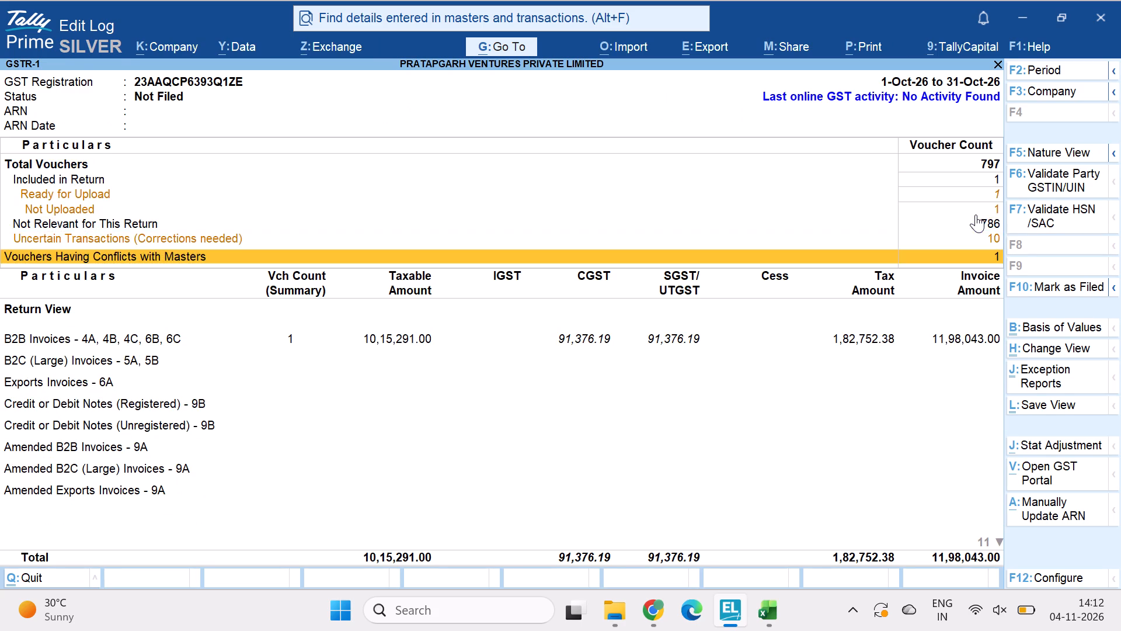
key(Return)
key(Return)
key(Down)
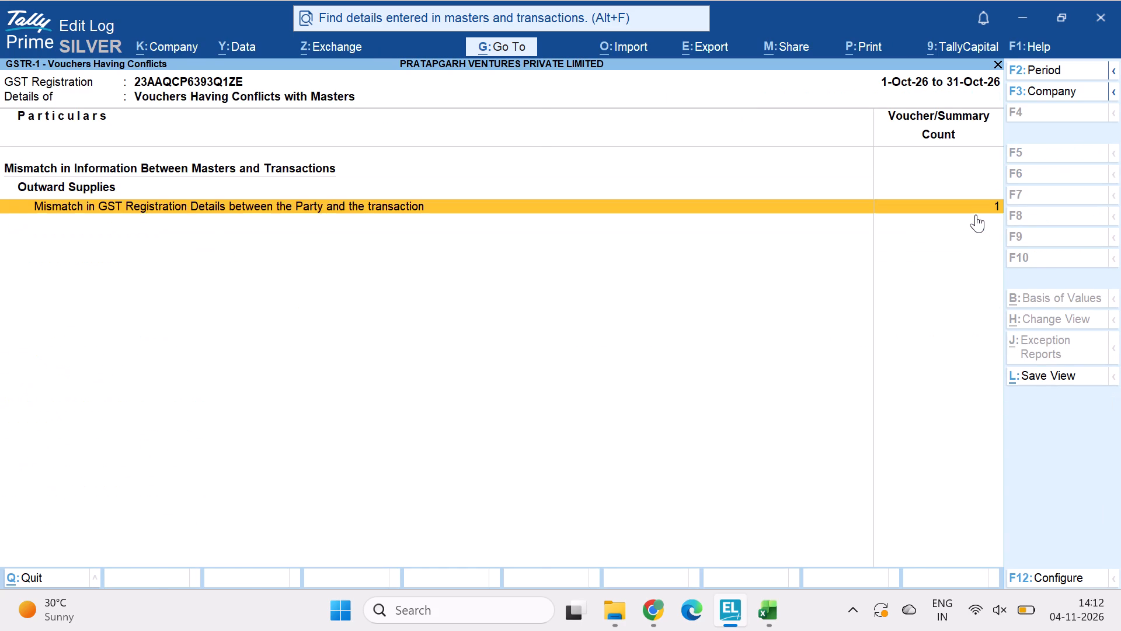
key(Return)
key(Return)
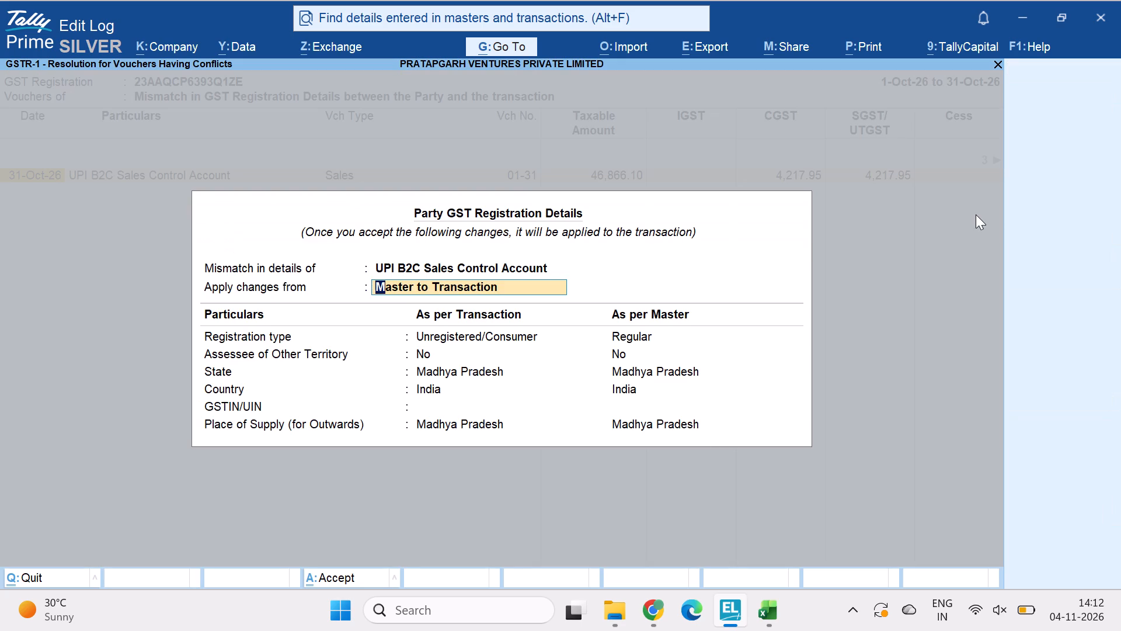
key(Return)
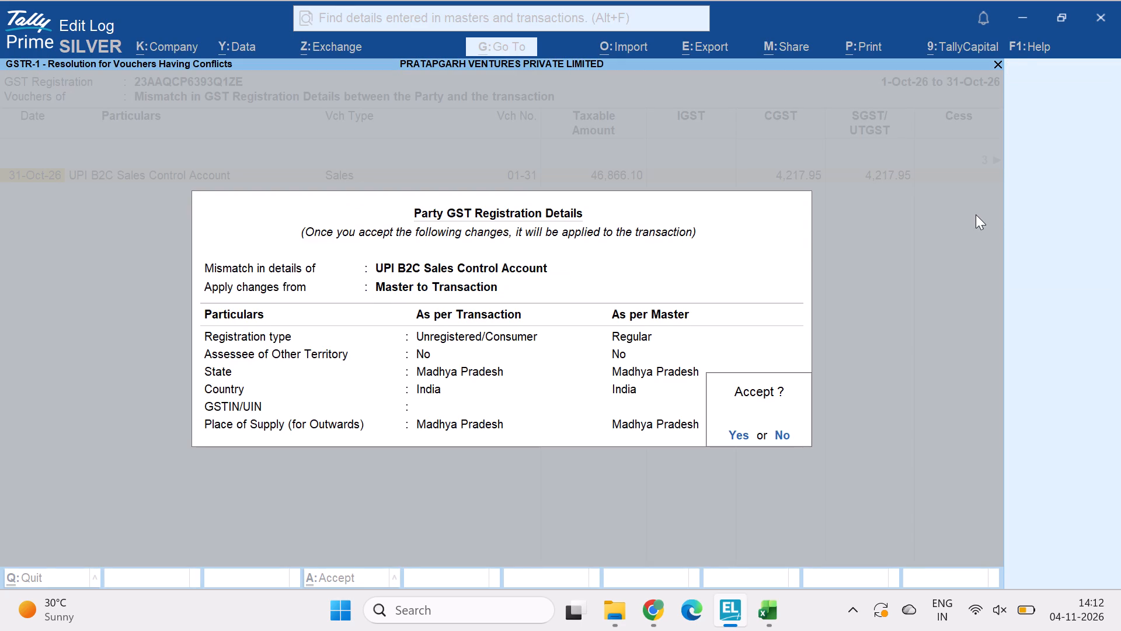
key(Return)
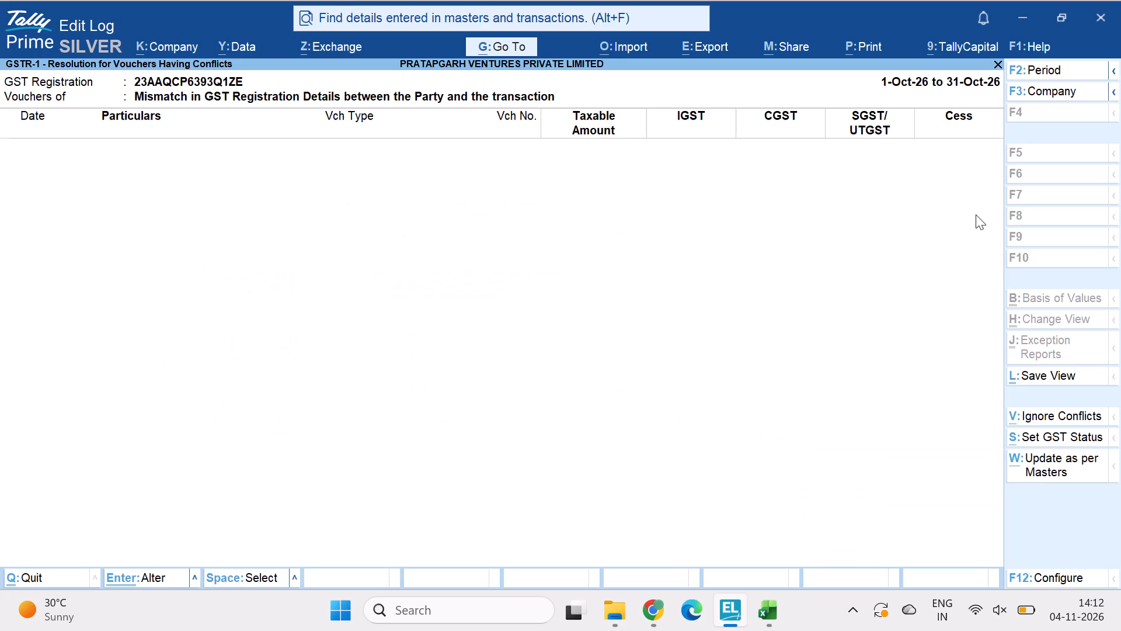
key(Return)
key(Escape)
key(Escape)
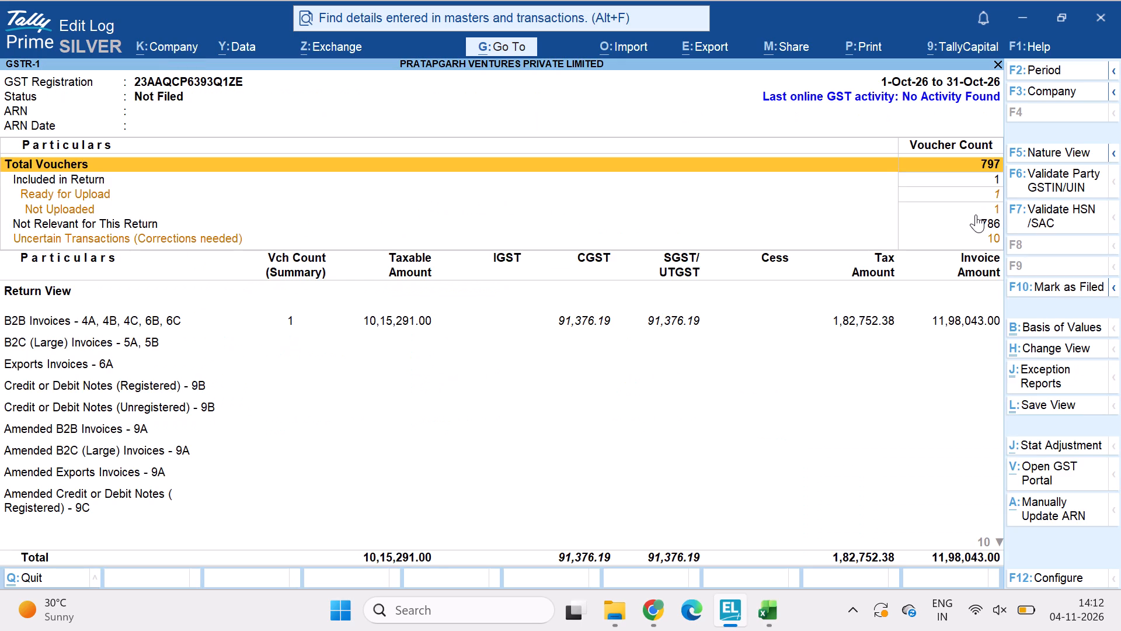
Examine the Not Uploaded and Ready for Upload voucher details in the October GSTR-1 report.
key(Down)
key(Down)
key(Down)
key(Down)
key(Down)
key(Up)
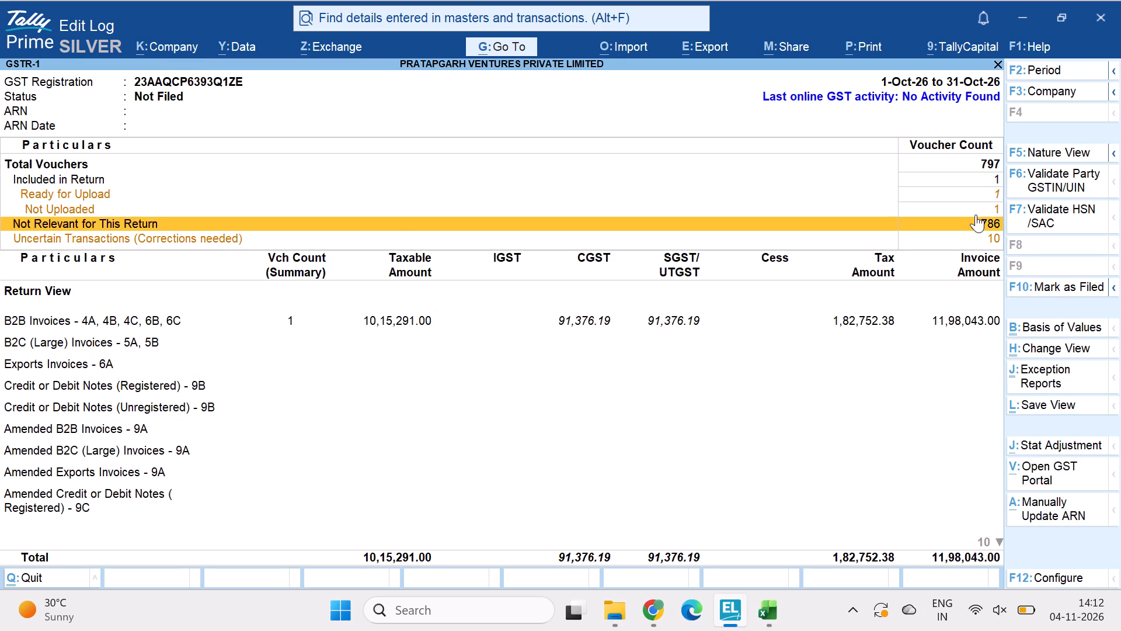
key(Up)
key(Return)
key(Escape)
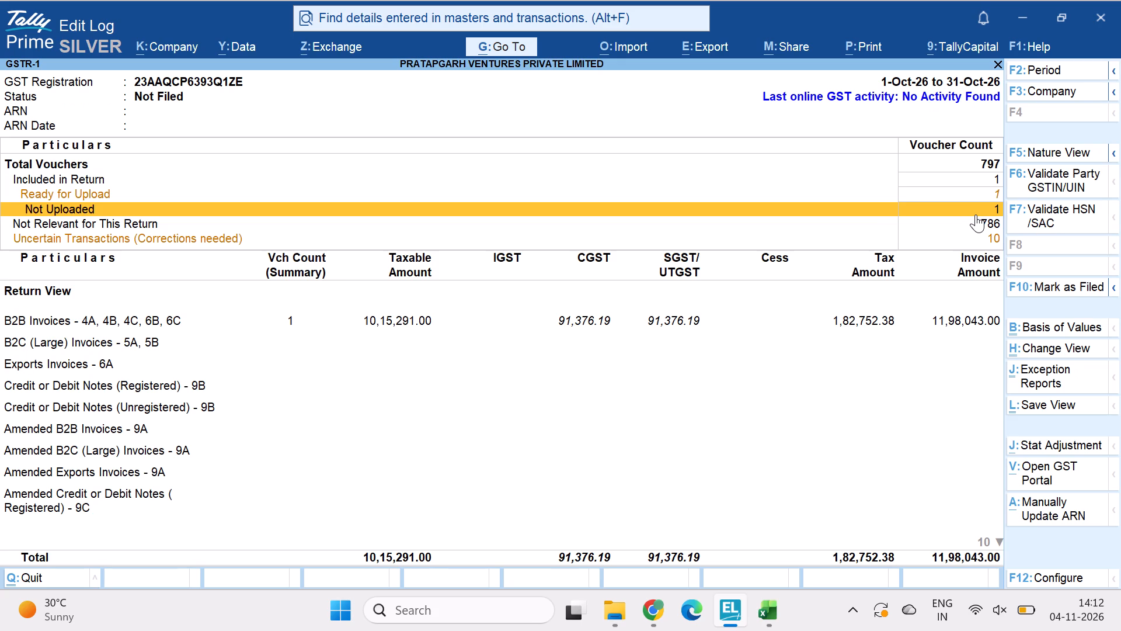
key(Up)
key(Return)
key(Escape)
Open sales voucher 01-31 for alteration from the uncertain transactions listed under GST Rate Details are overridden in transaction.
key(Down)
key(Down)
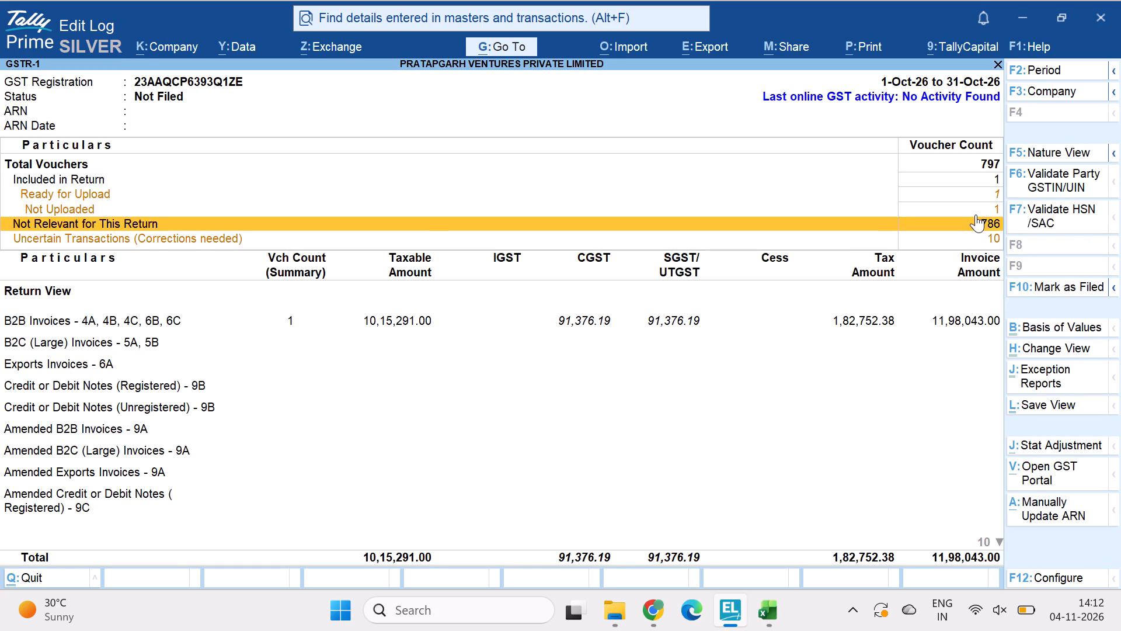
key(Down)
key(Return)
key(Down)
key(Down)
key(Down)
key(Down)
key(Down)
key(Down)
key(Down)
key(Return)
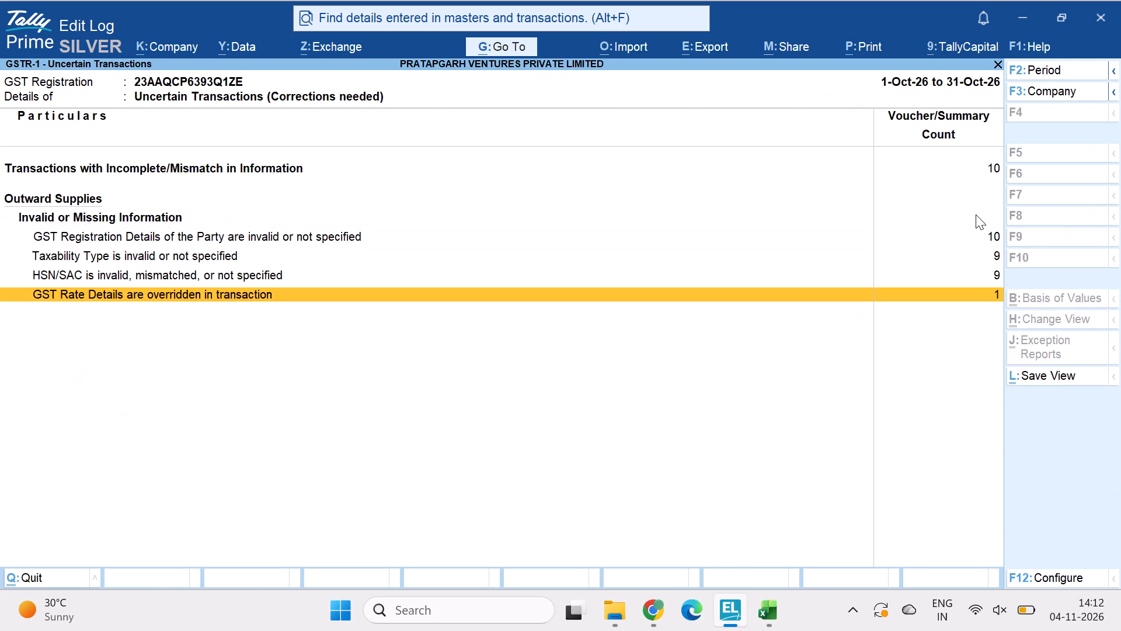
key(Return)
key(Return)
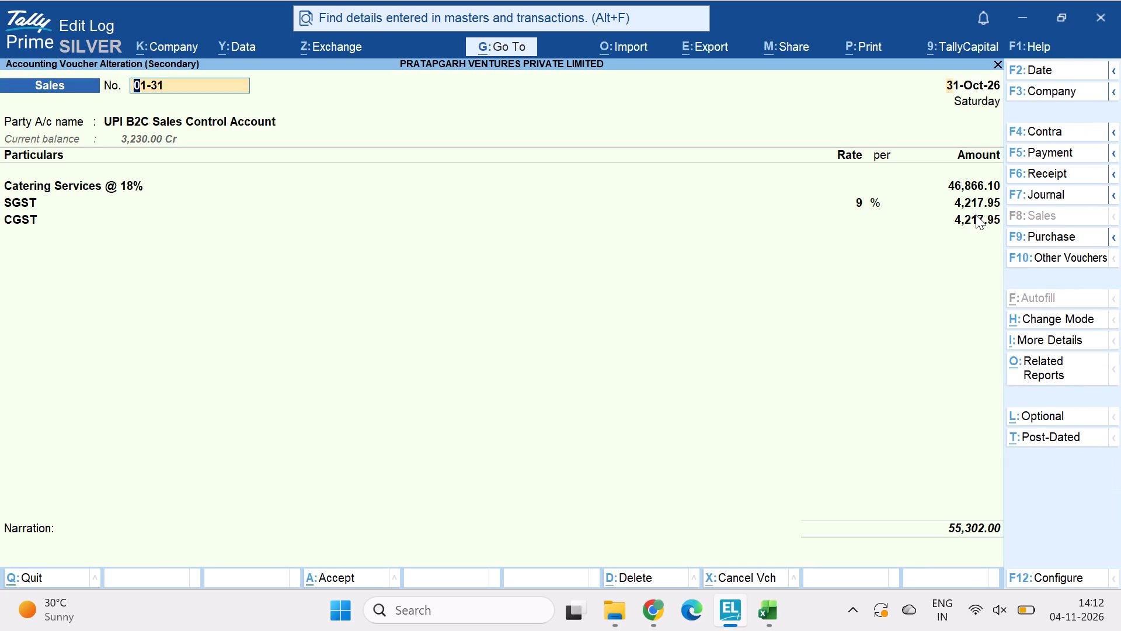
Change the GST registration type in voucher 01-31's party details to Unregistered/Consumer, leaving the dispatch details blank and the other party details as they are.
key(Return)
key(Return)
key(Return)
key(Return)
key(Return)
key(Return)
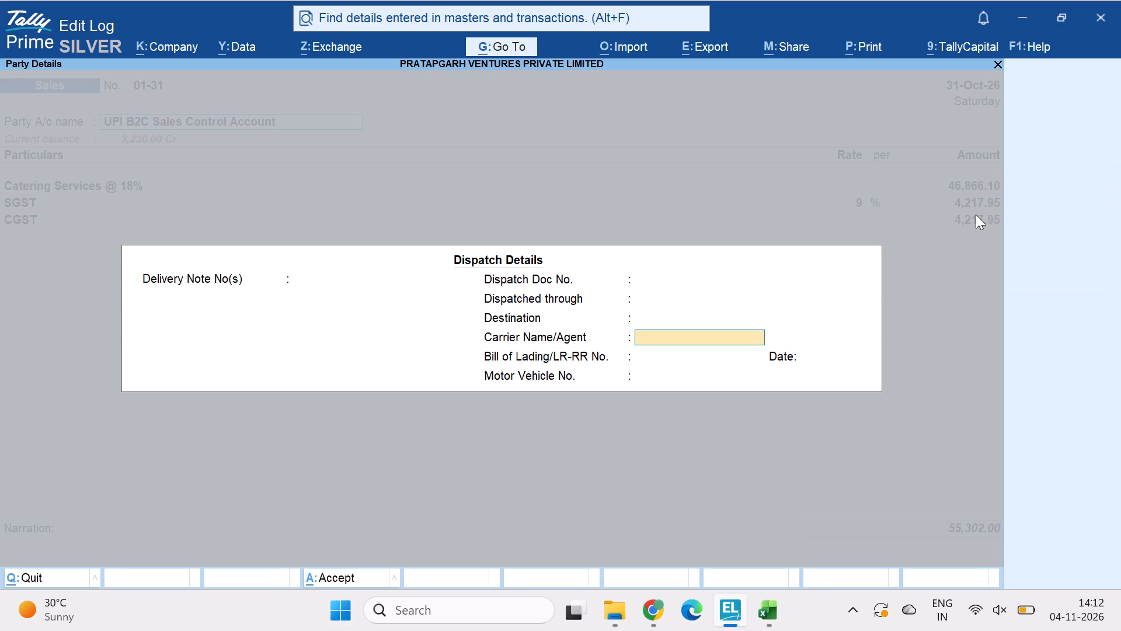
key(Return)
key(Return)
key(Return)
key(Return)
key(Return)
key(Return)
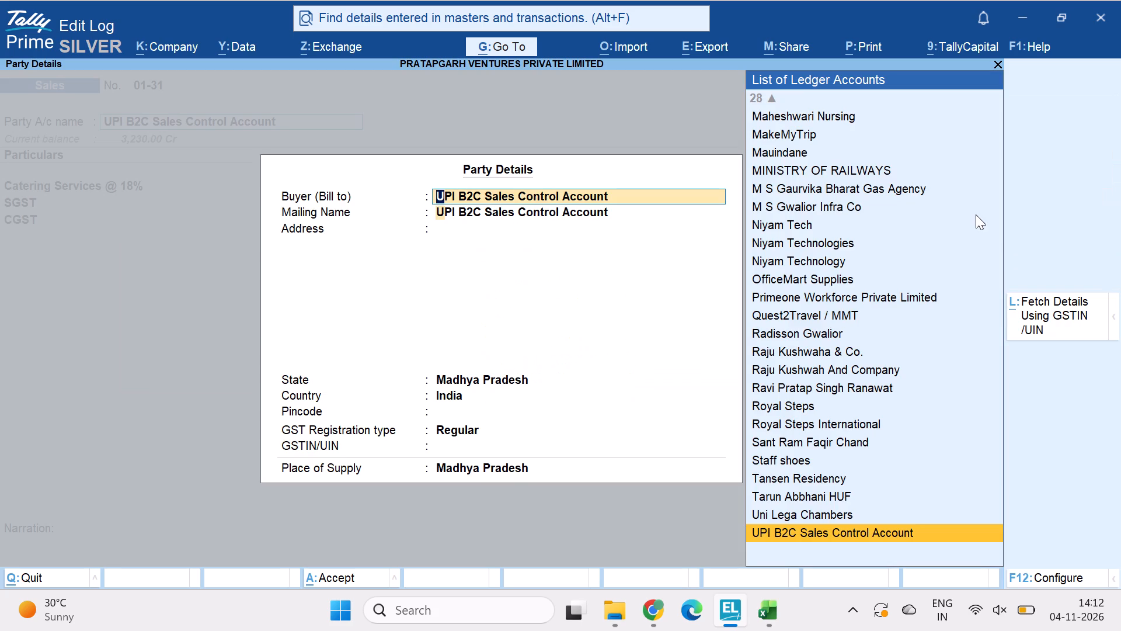
key(Return)
key(Return)
key(Return)
key(Down)
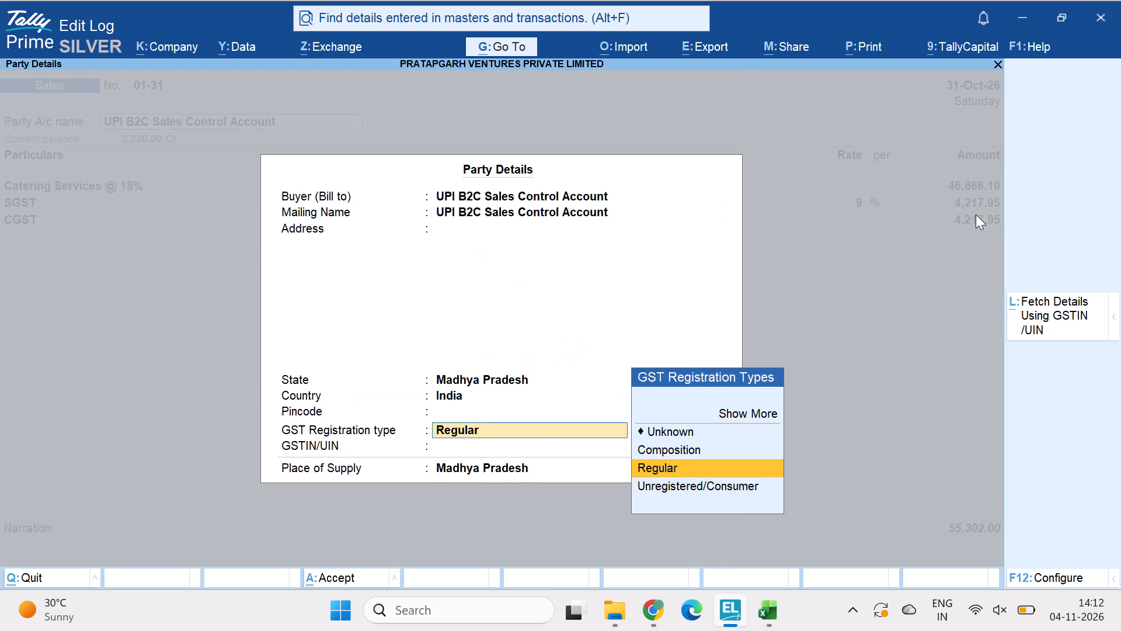
key(Down)
key(Return)
key(Return)
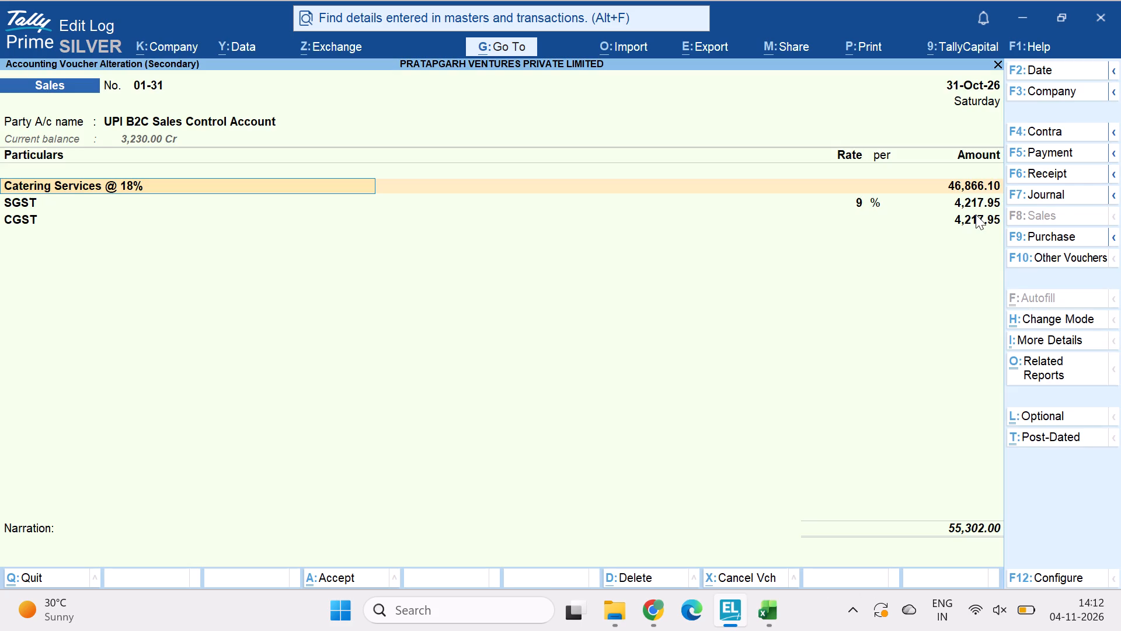
Accept the Catering Services @ 18% line for 46,866.10 with its GST details specified as Taxable at 18%.
key(Return)
key(Return)
key(Return)
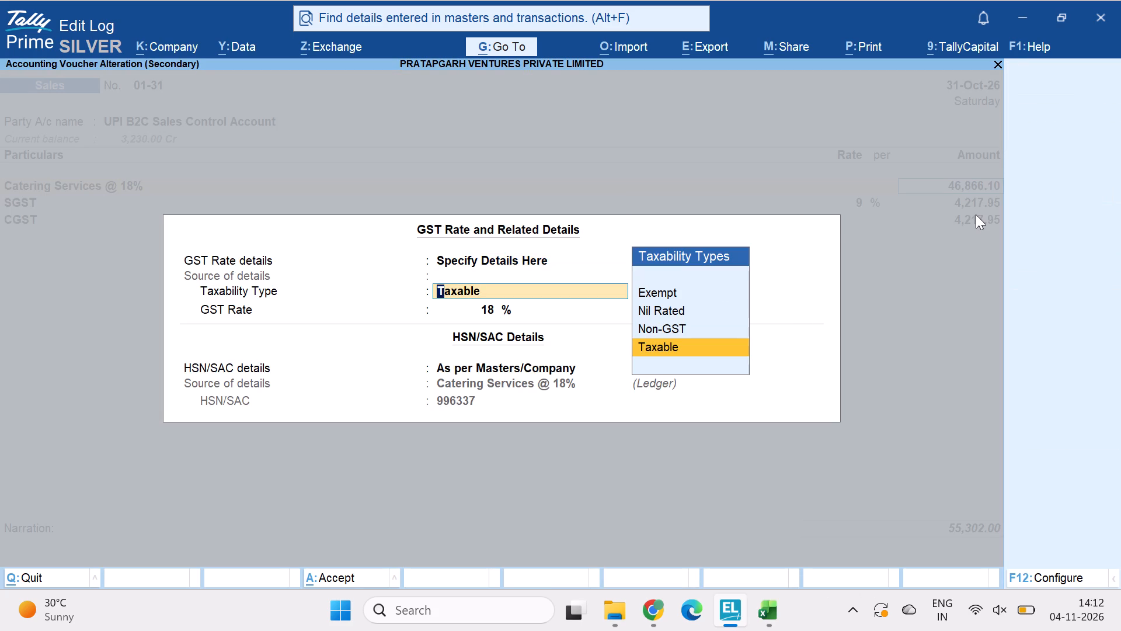
key(Return)
key(Return)
key(Return)
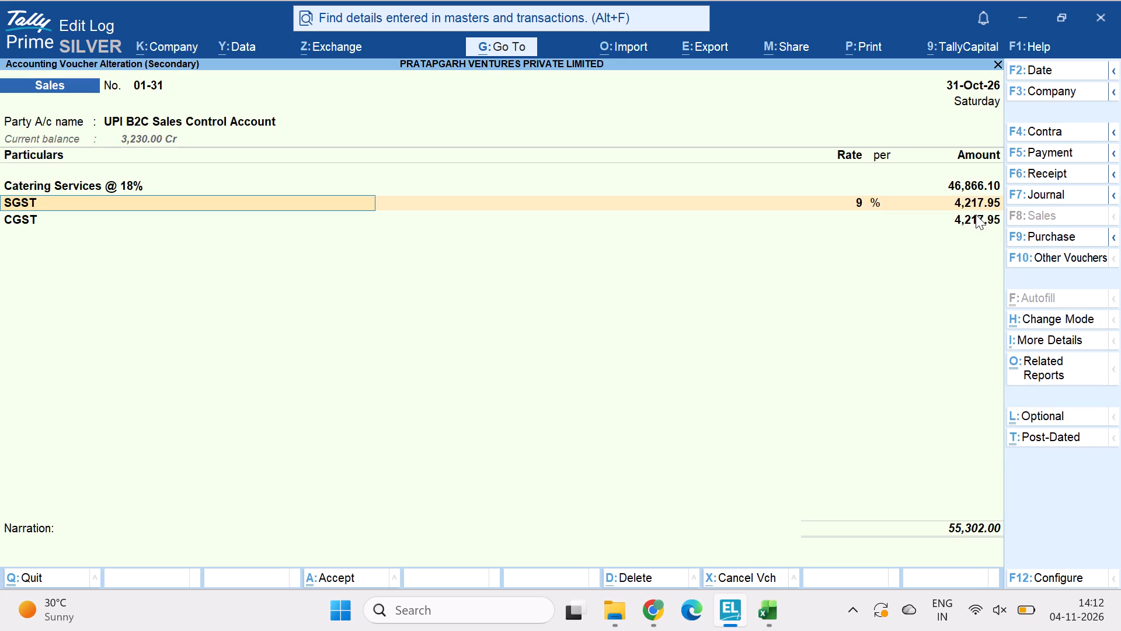
Accept the SGST and CGST lines without adding another ledger, and proceed to the UPI B2C Sales Control Account's bill-wise details.
key(Return)
key(Return)
key(Return)
key(Return)
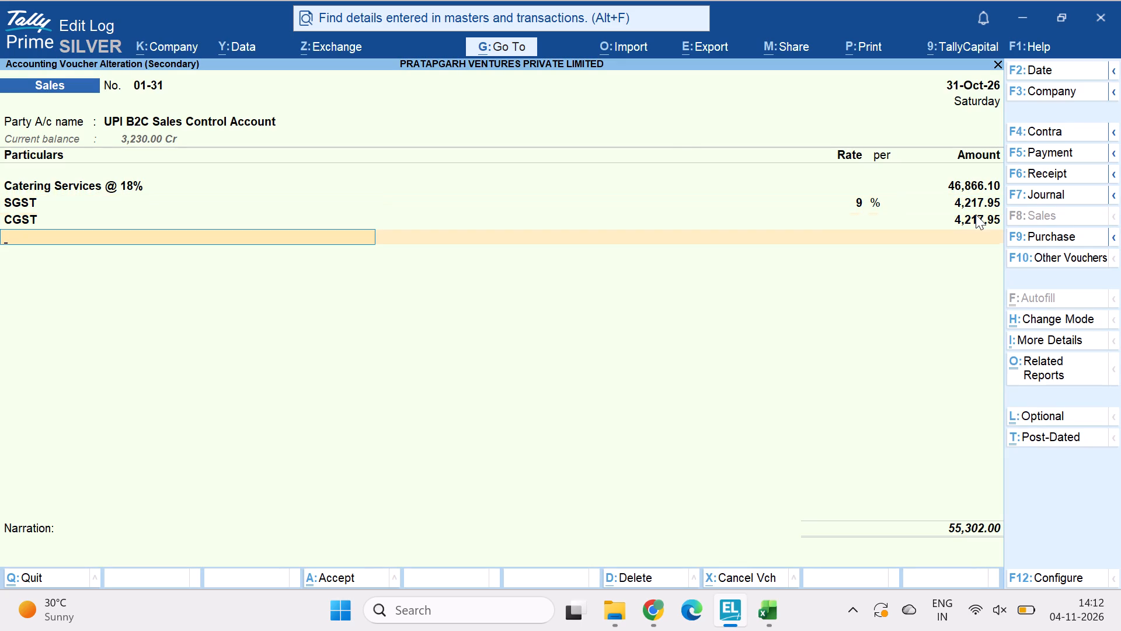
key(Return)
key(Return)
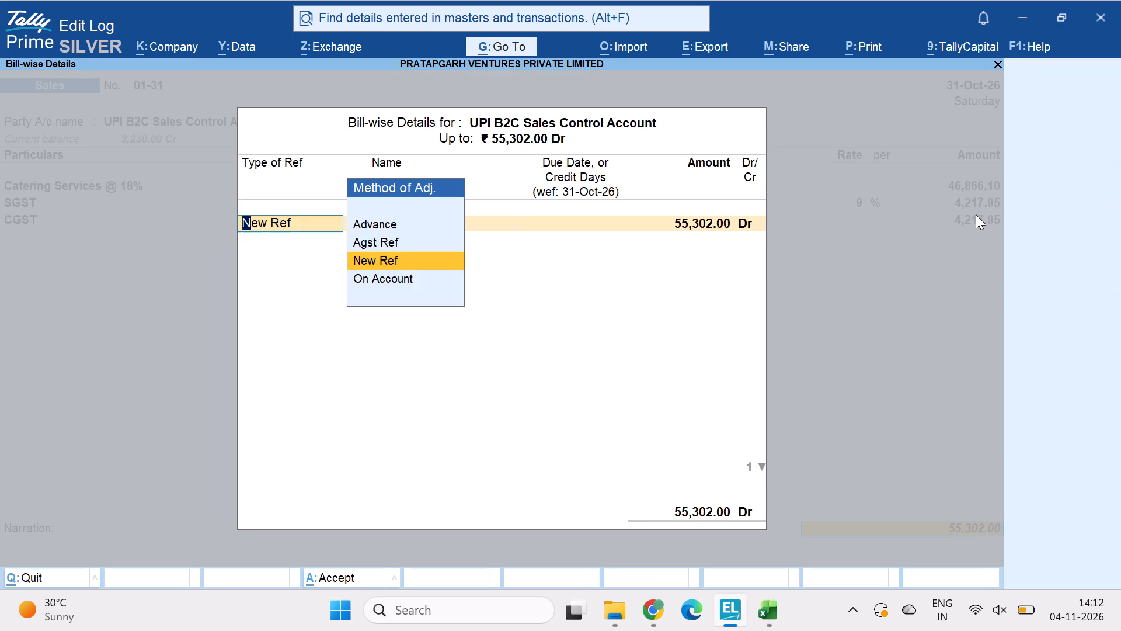
Accept the bill-wise details with a New Ref for 55,302.00 Dr and save voucher 01-31, accepting the modified GST details as is to resolve later.
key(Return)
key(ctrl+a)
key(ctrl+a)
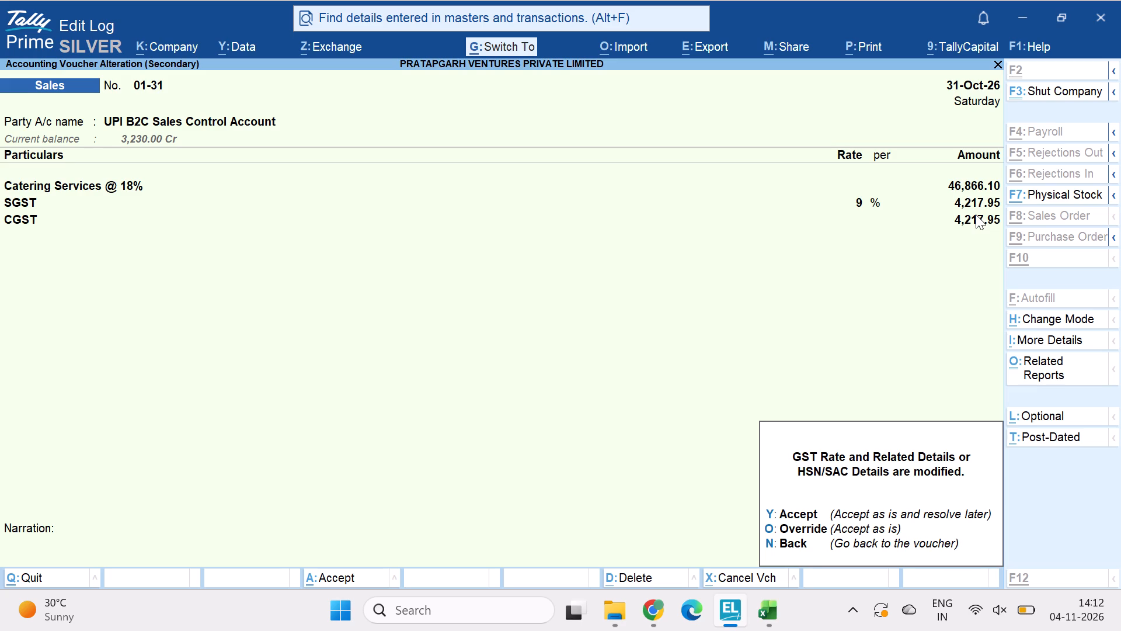
click(812, 512)
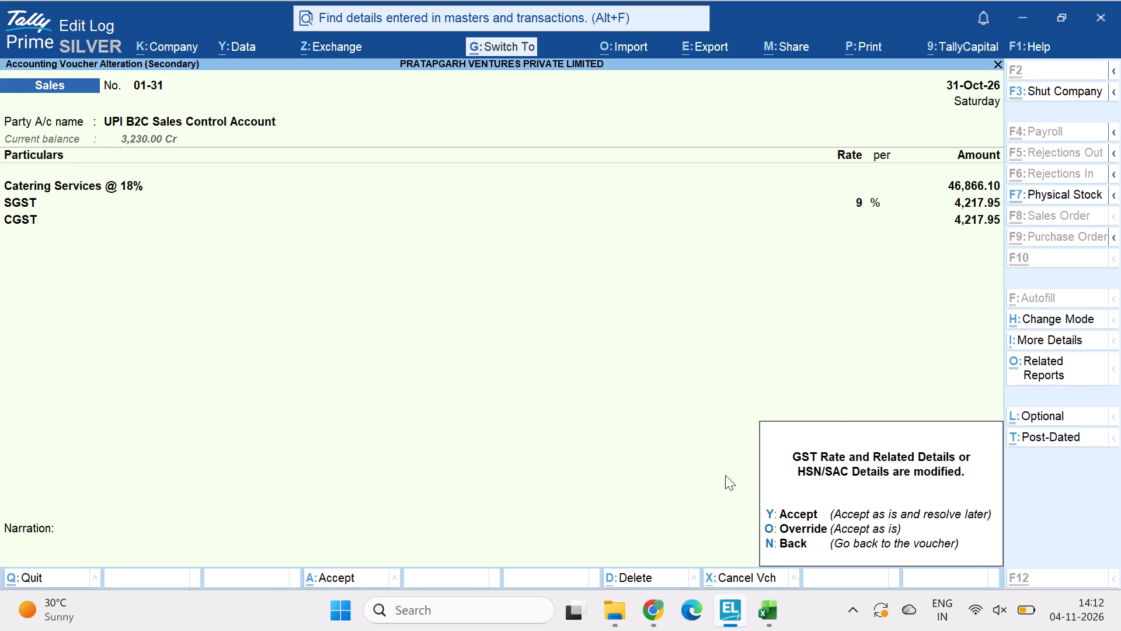
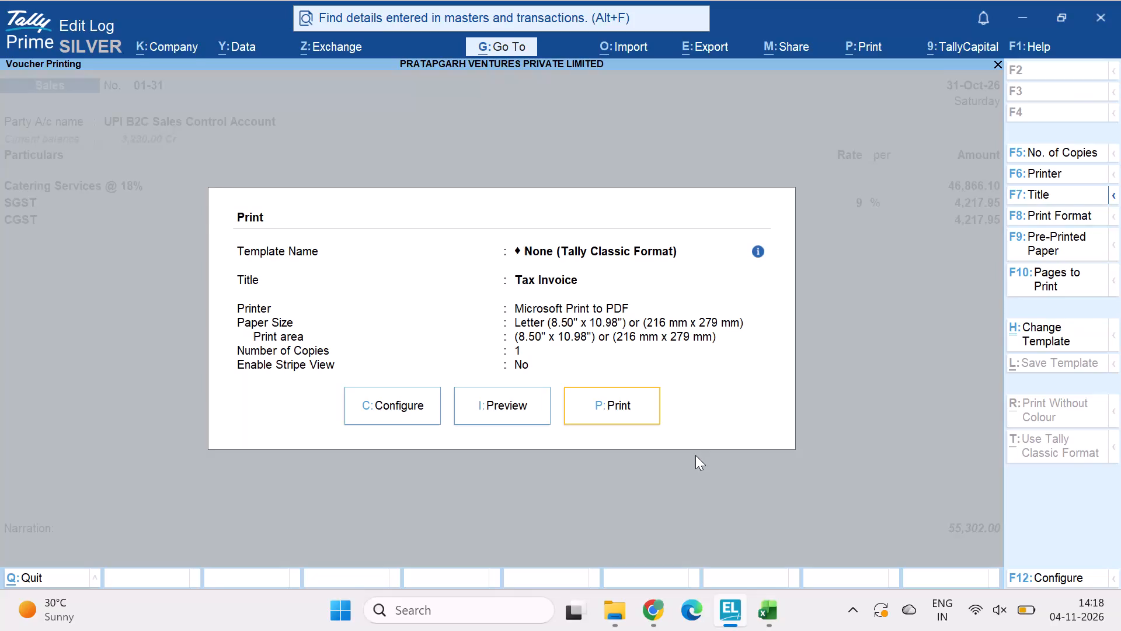
Skip printing the tax invoice, close sales voucher 01-31 and return to the October GSTR-1 uncertain transactions summary.
key(Escape)
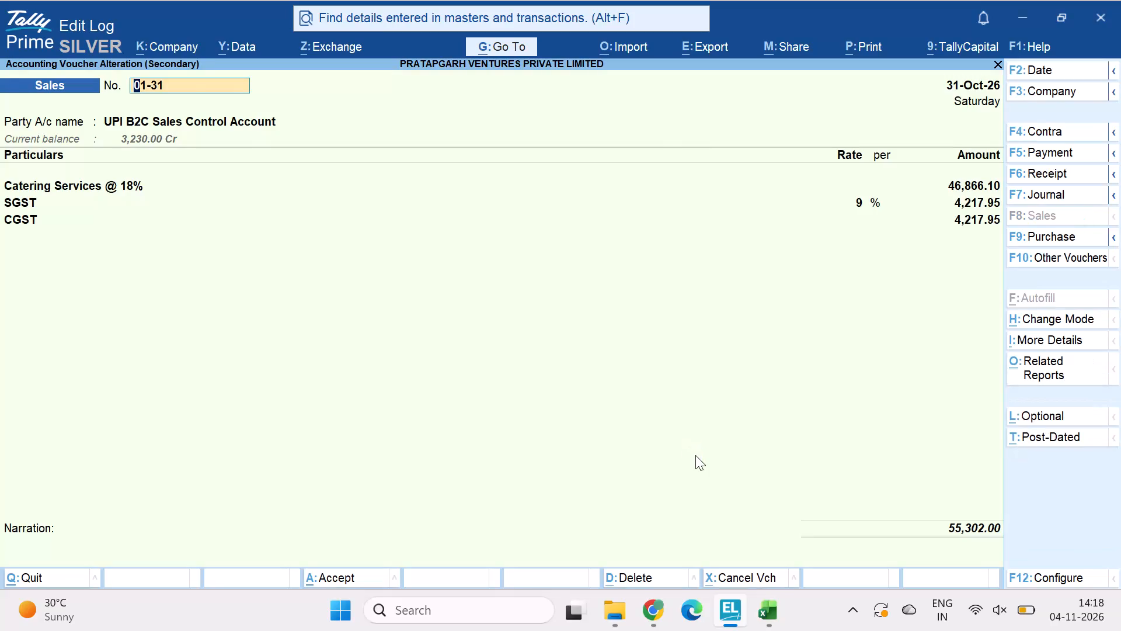
key(Escape)
key(Escape)
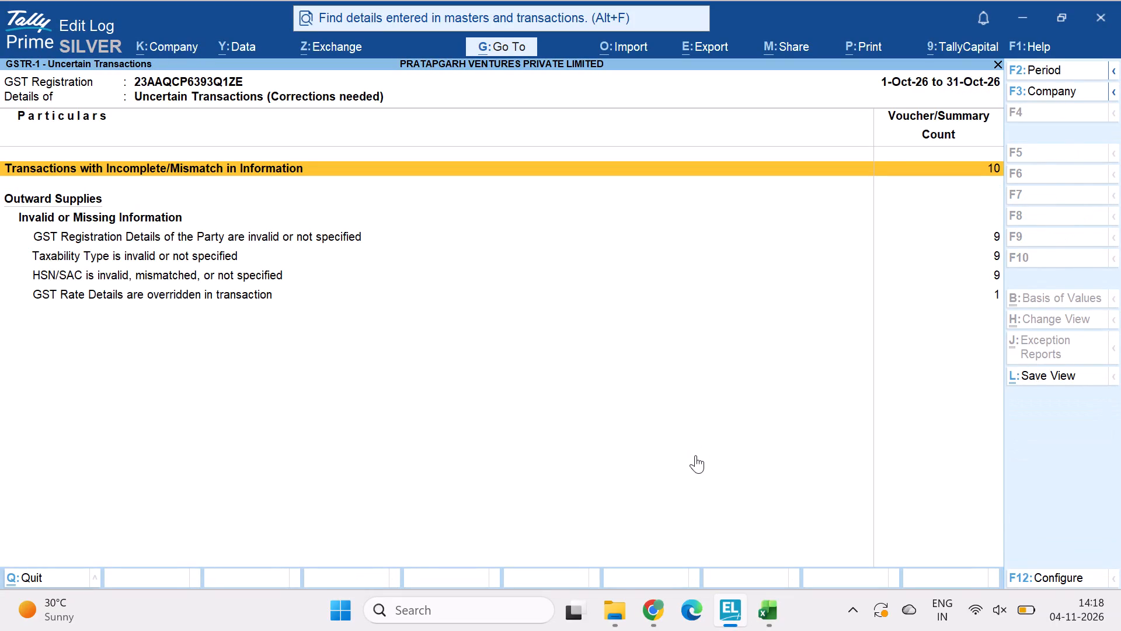
Open the party GST registration mismatch details of sales voucher 01-31 from the vouchers having conflicts with masters.
key(Down)
key(Down)
key(Down)
key(Down)
key(Down)
key(Down)
key(Return)
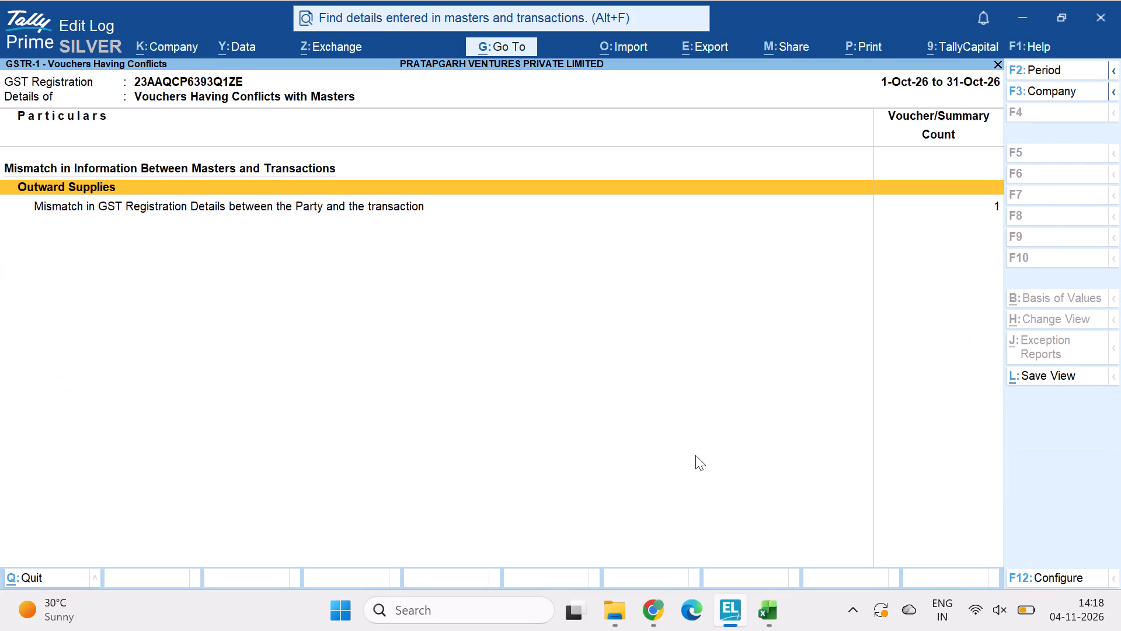
key(Down)
key(Return)
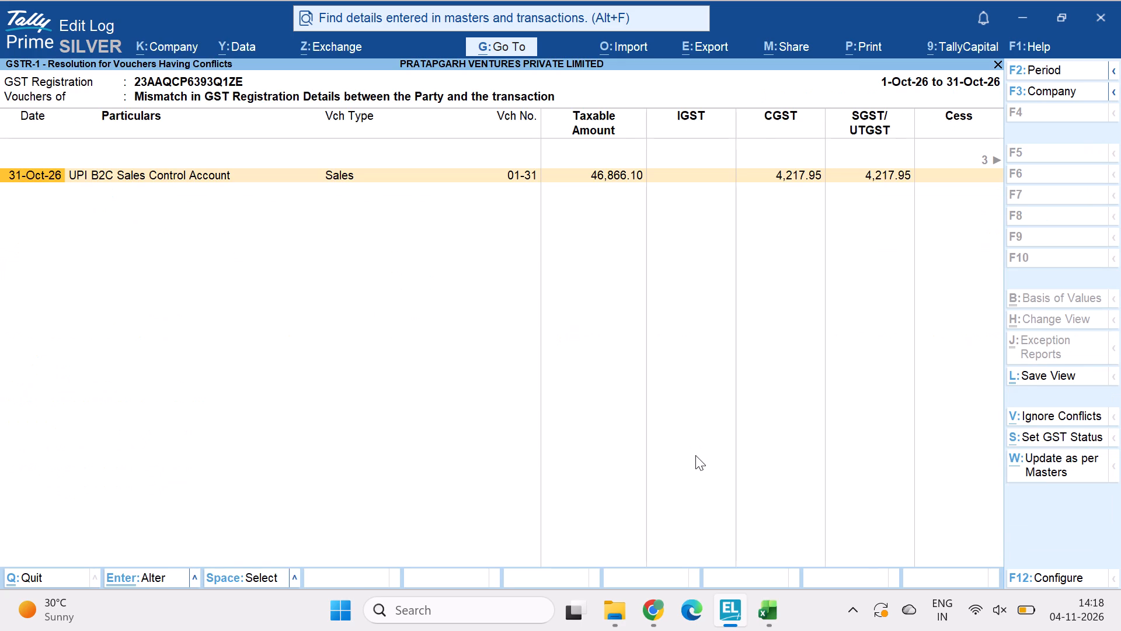
key(Return)
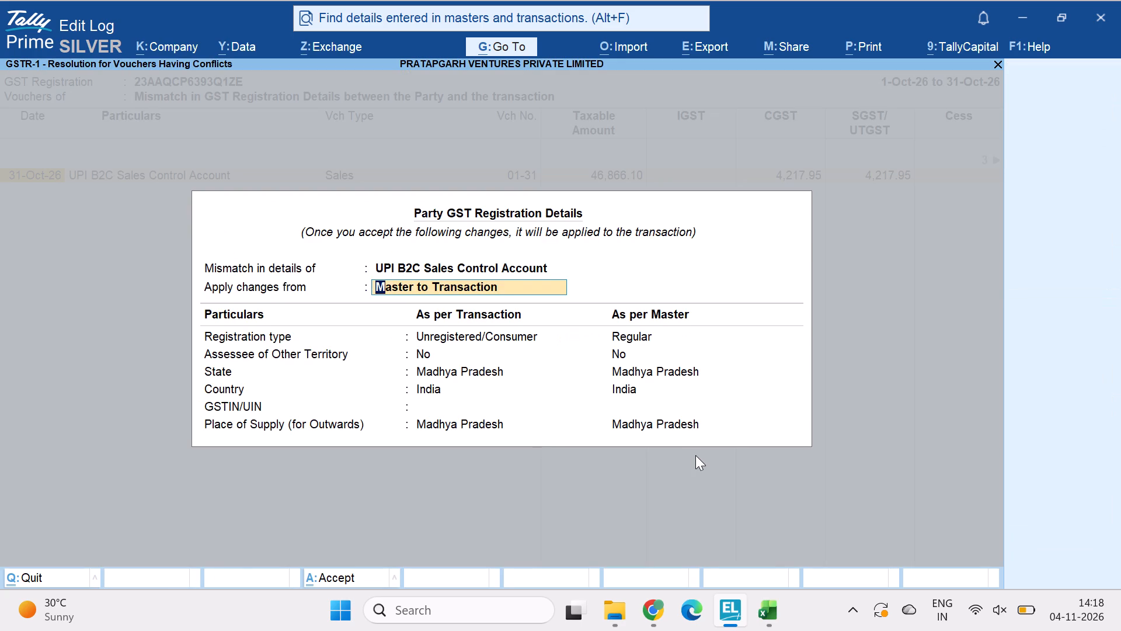
Resolve the UPI B2C Sales Control Account registration mismatch by applying Transaction to Master, effective 01-04-26, and return to the GSTR-1 summary.
click(695, 455)
key(BackSpace)
key(Down)
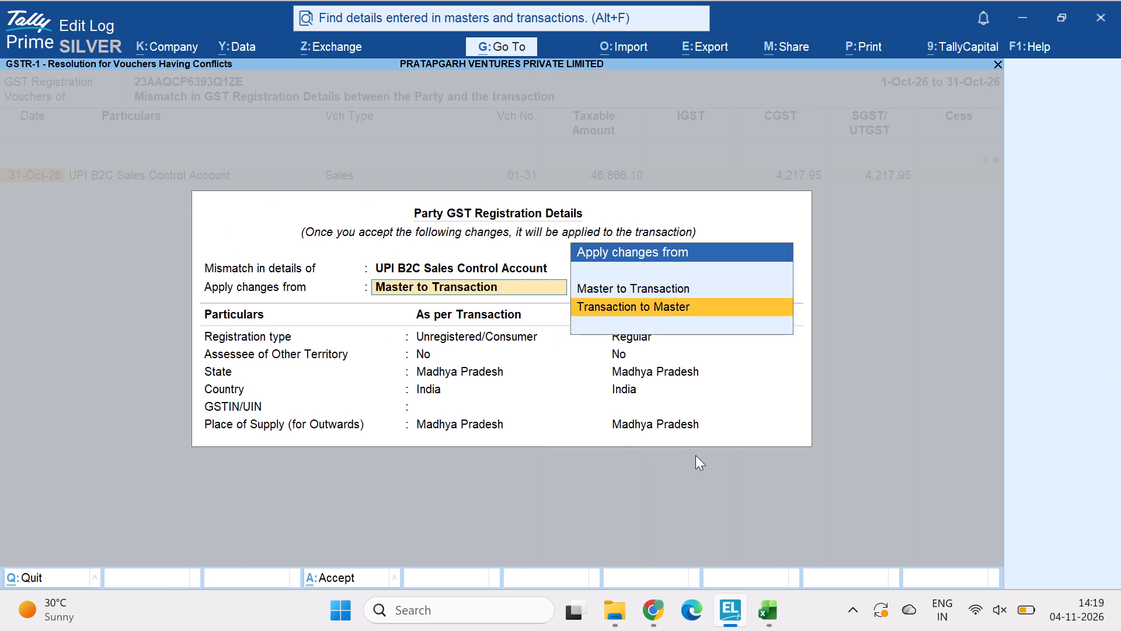
key(Return)
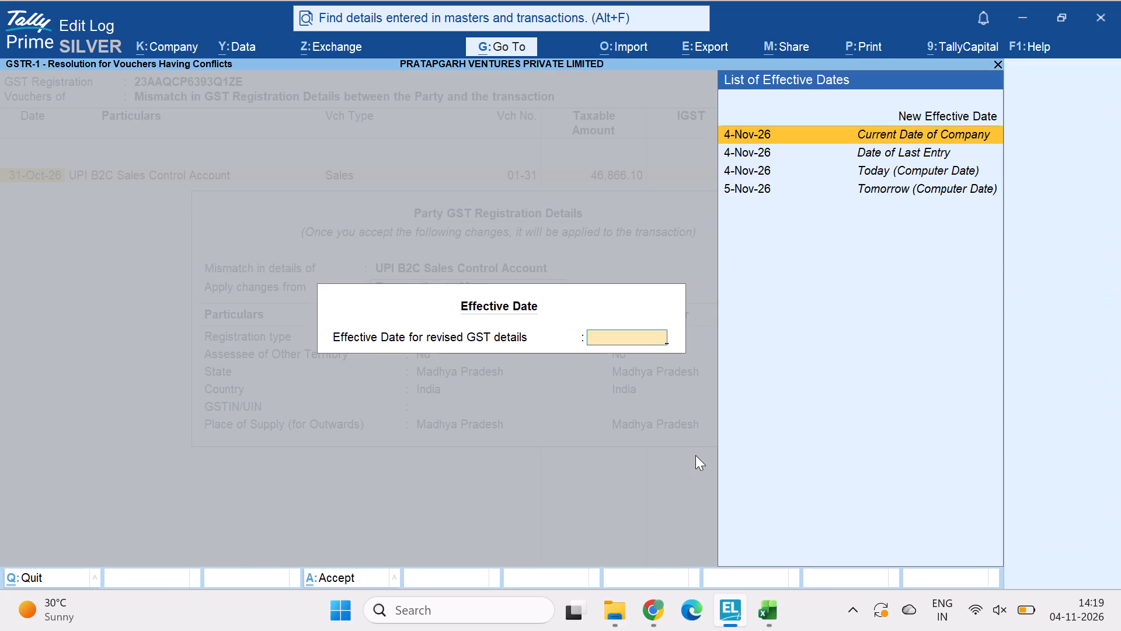
text(01-)
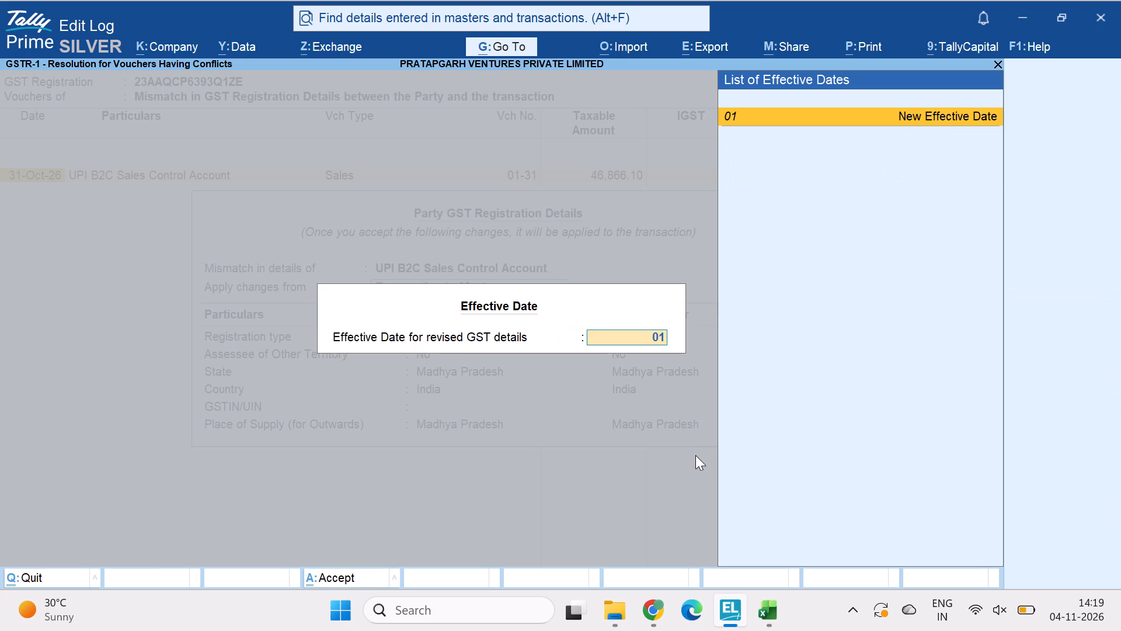
text(04)
text(-2)
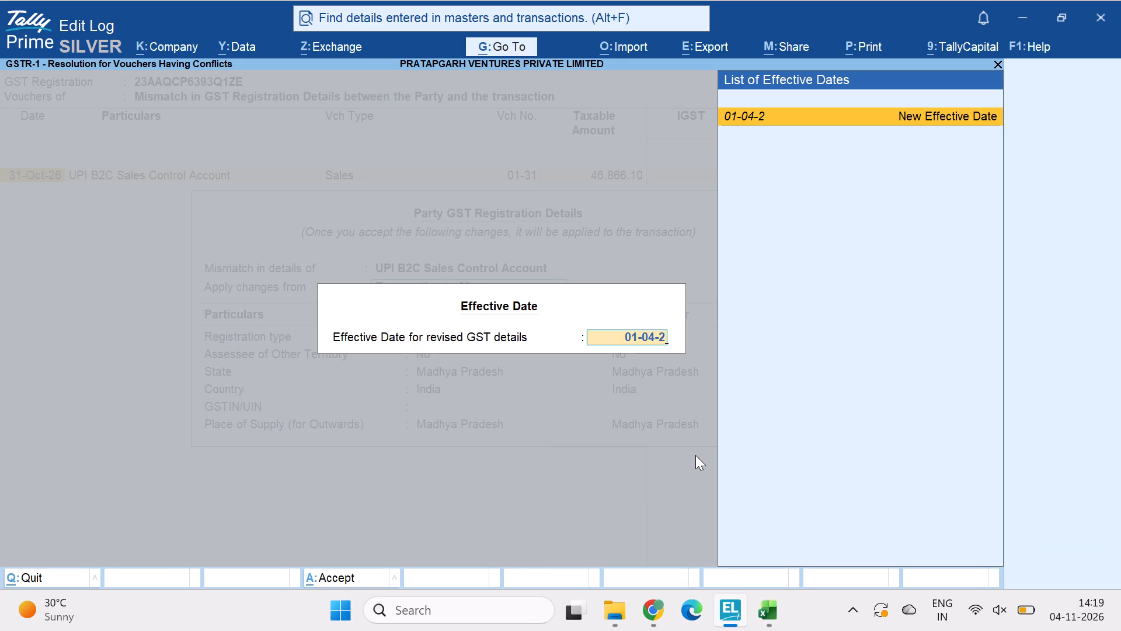
key(6)
key(Return)
key(Return)
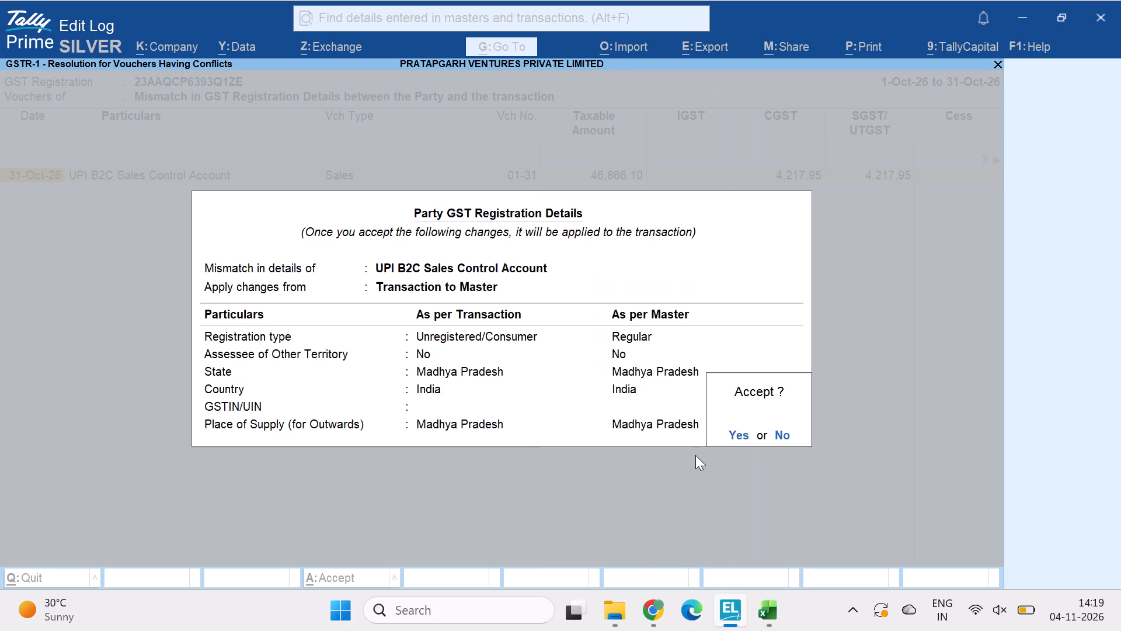
key(Return)
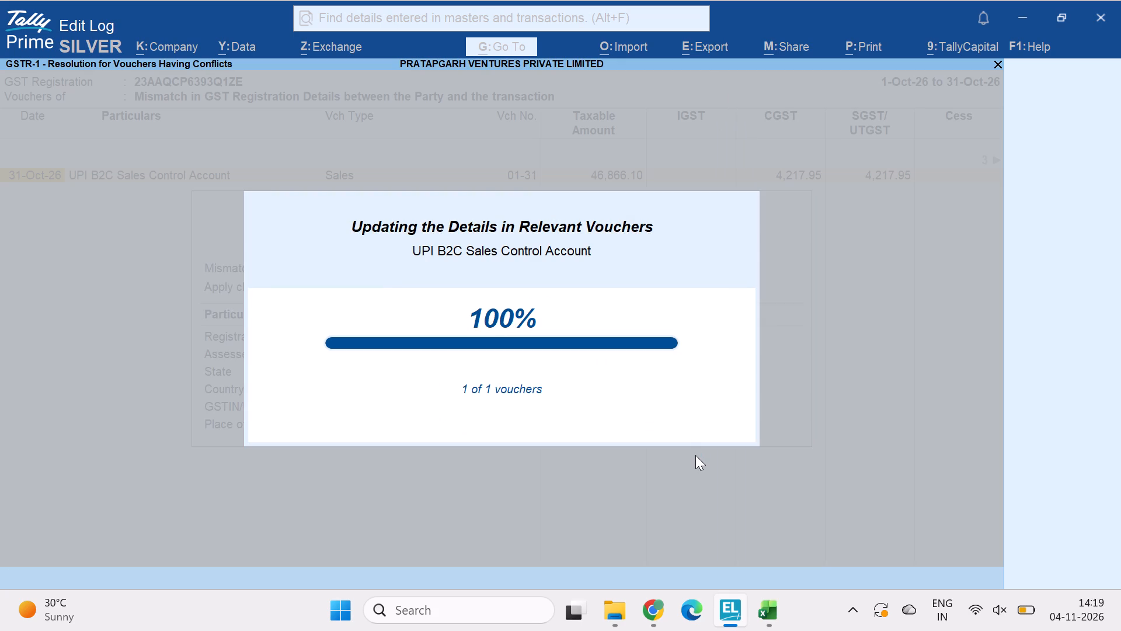
key(Escape)
key(Escape)
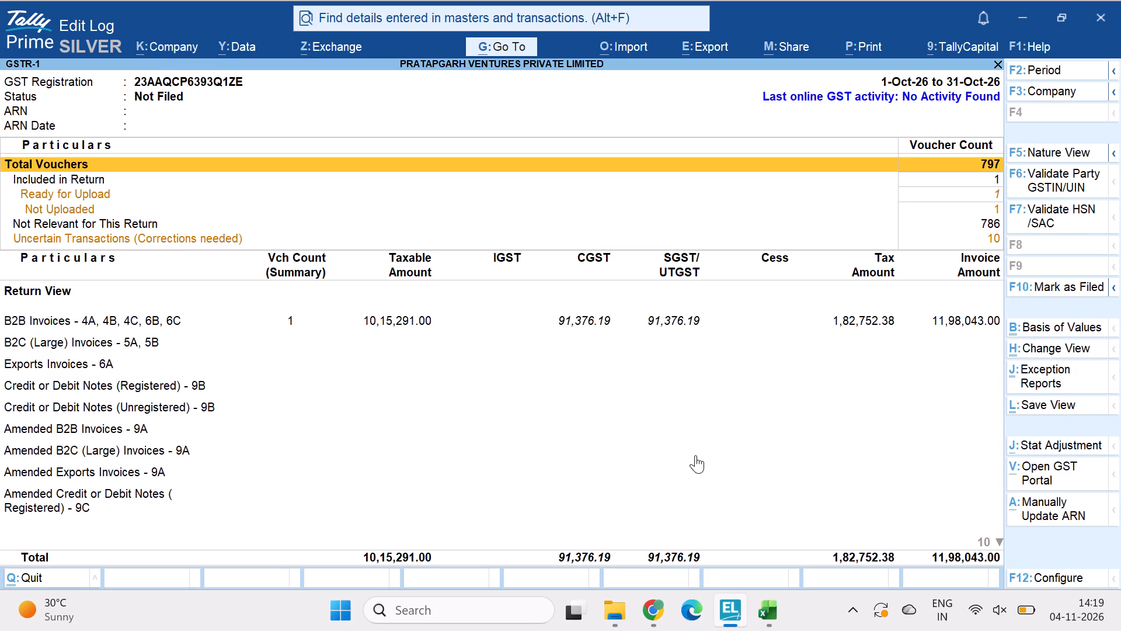